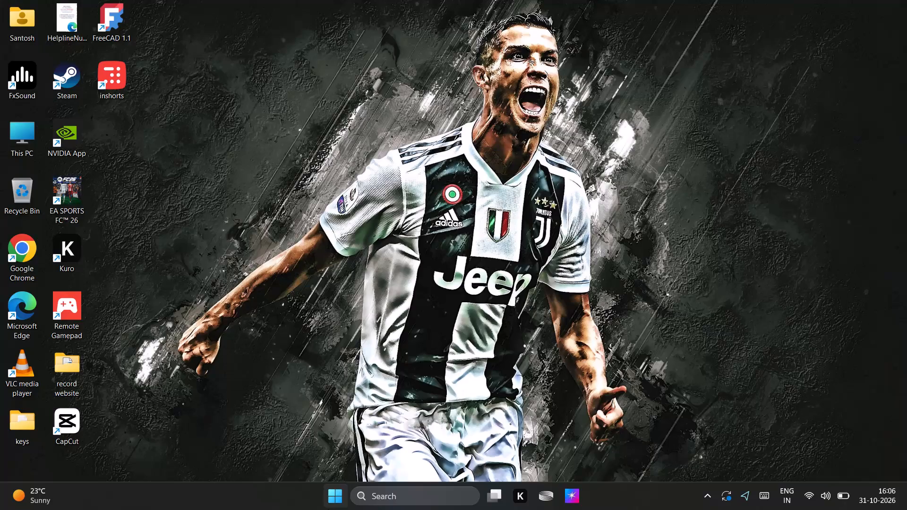
Open the recent document papa 2.docx in Microsoft Word and maximize its window.
left_click(337, 503)
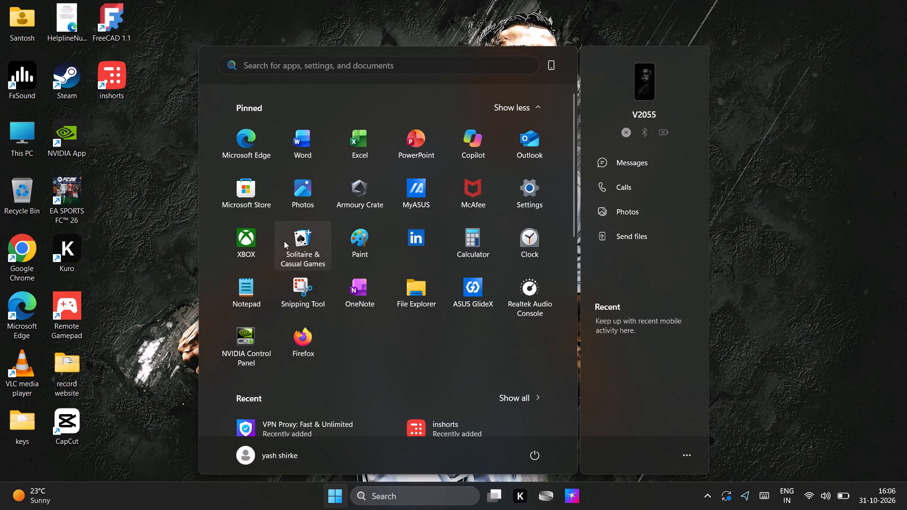
double_click(288, 152)
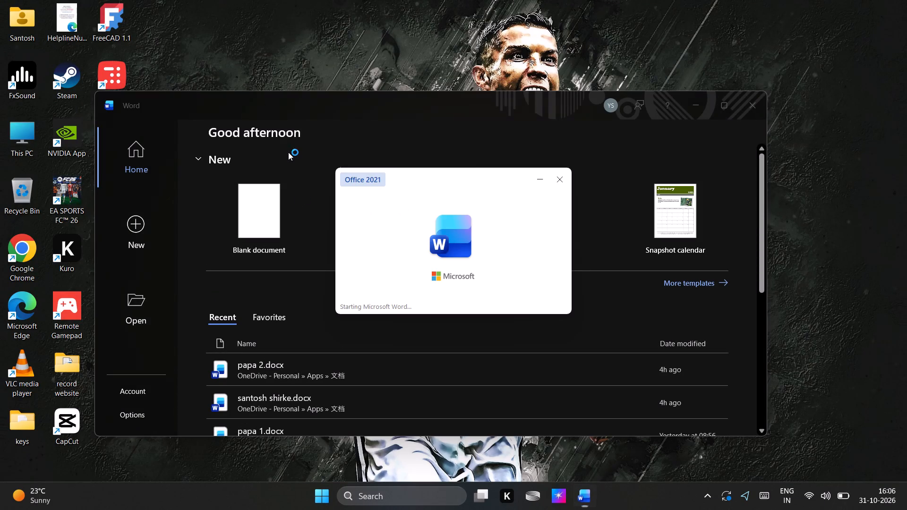
double_click(274, 370)
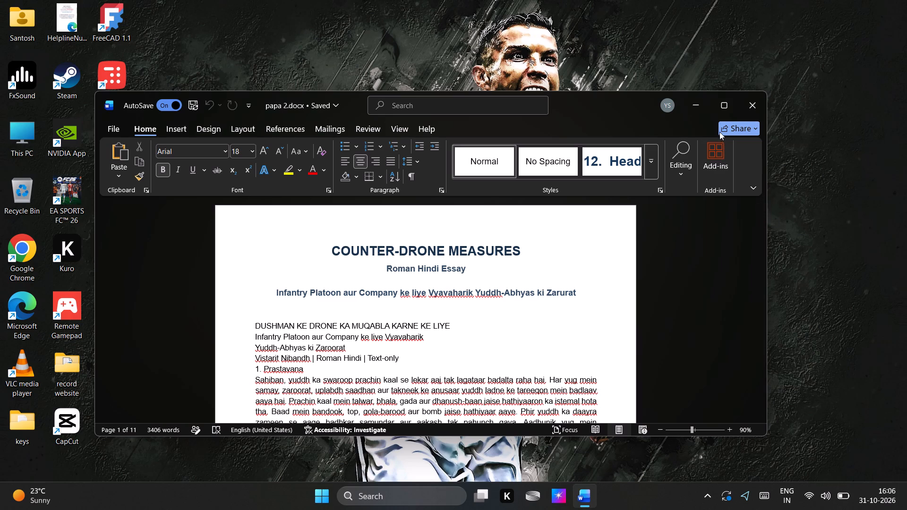
left_click(723, 101)
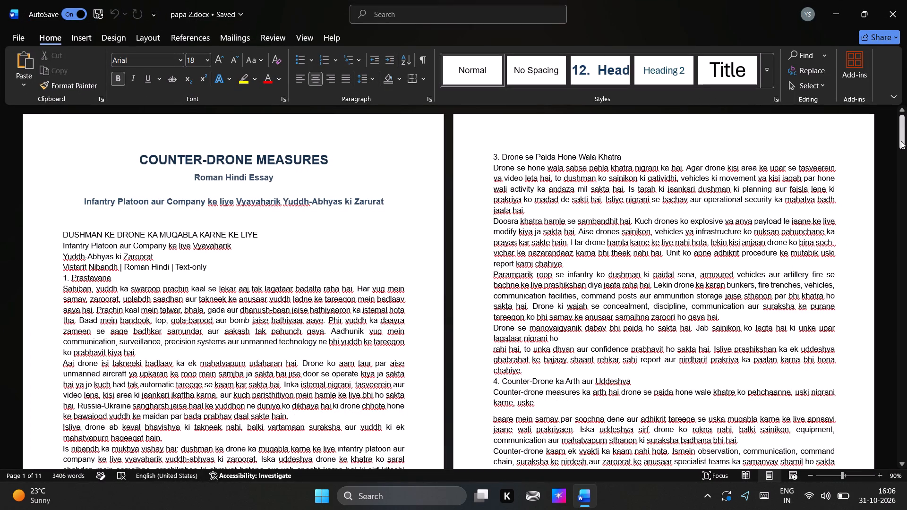
Look through the counter-drone essay in papa 2.docx, examining its text, illustrated measures tables and conclusion pages.
left_click_drag(904, 129, 906, 189)
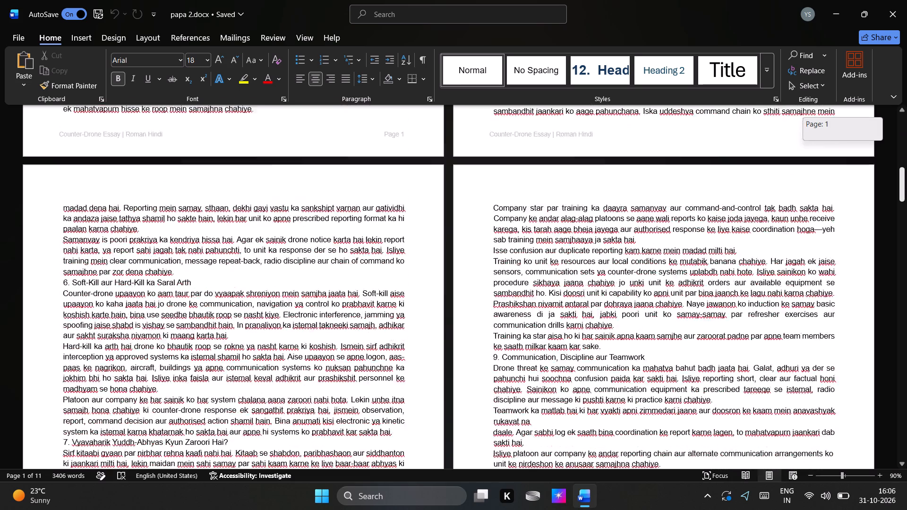
left_click_drag(906, 189, 906, 267)
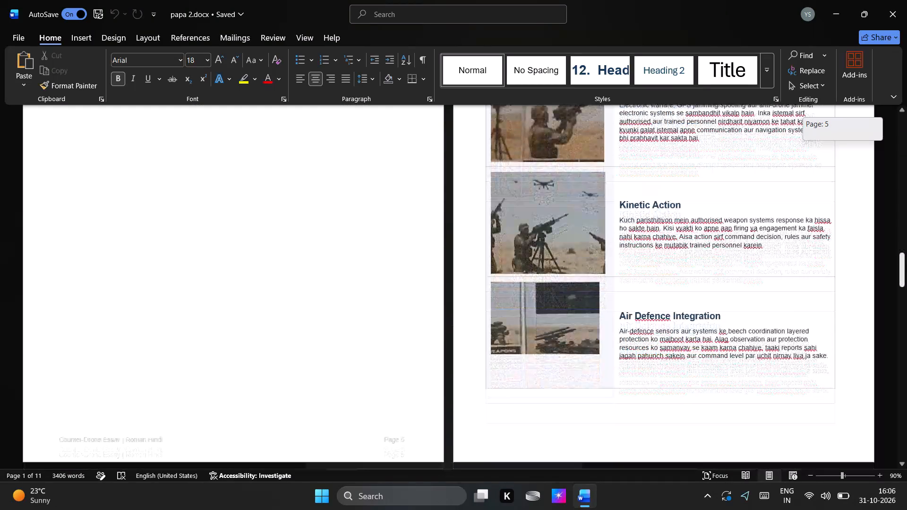
left_click_drag(906, 267, 906, 271)
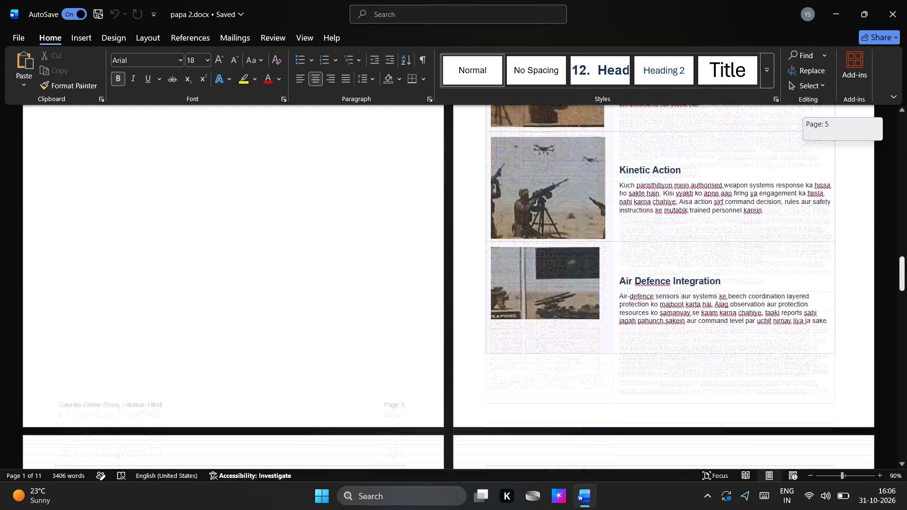
left_click_drag(906, 271, 904, 292)
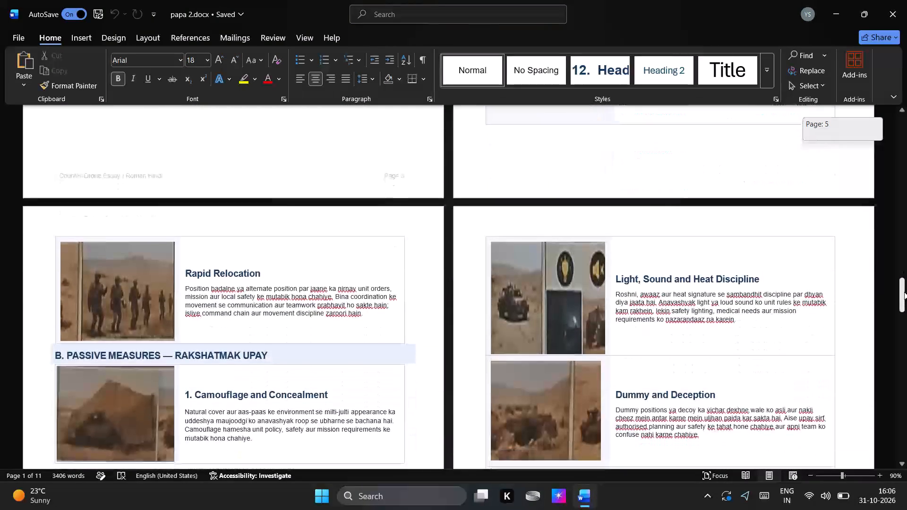
left_click_drag(904, 292, 897, 425)
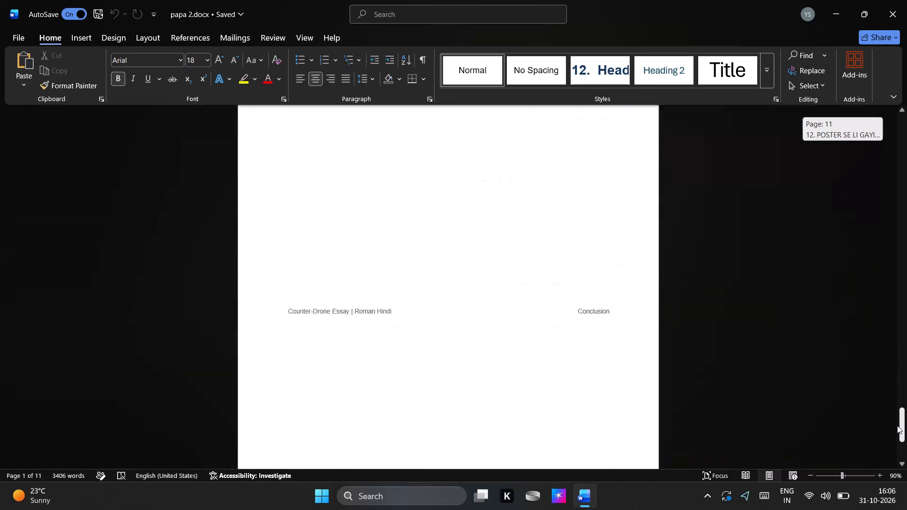
left_click_drag(897, 425, 890, 376)
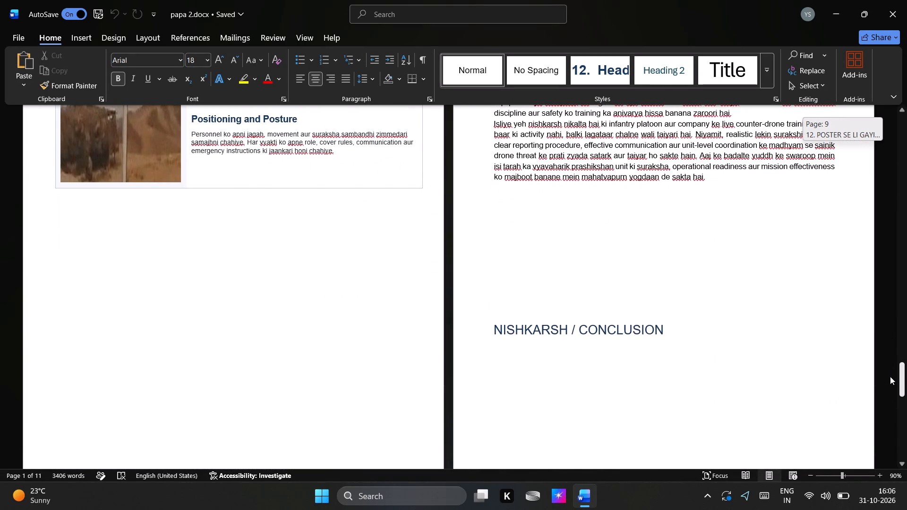
left_click_drag(890, 376, 877, 484)
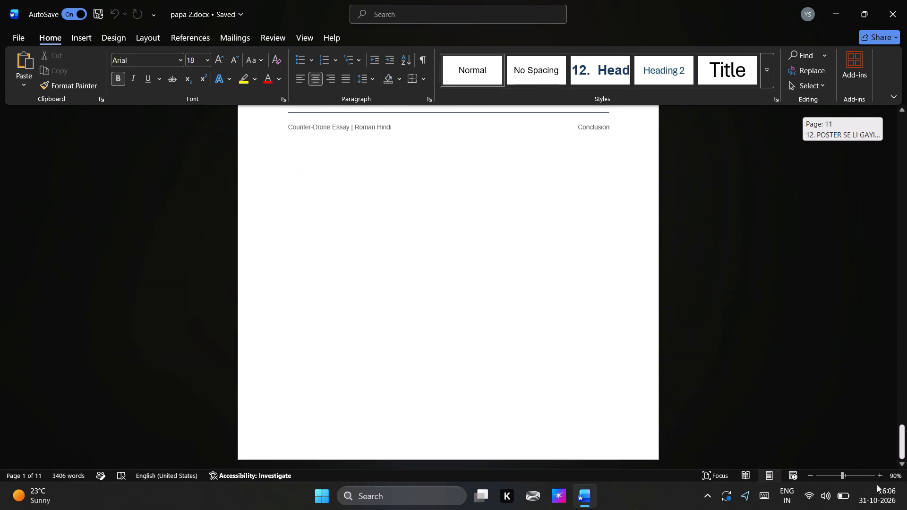
left_click_drag(877, 484, 856, 419)
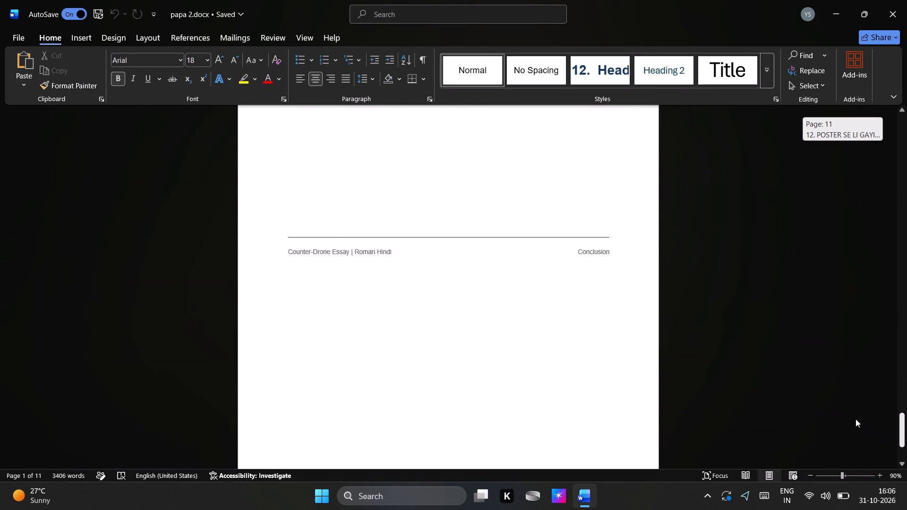
left_click_drag(856, 419, 833, 206)
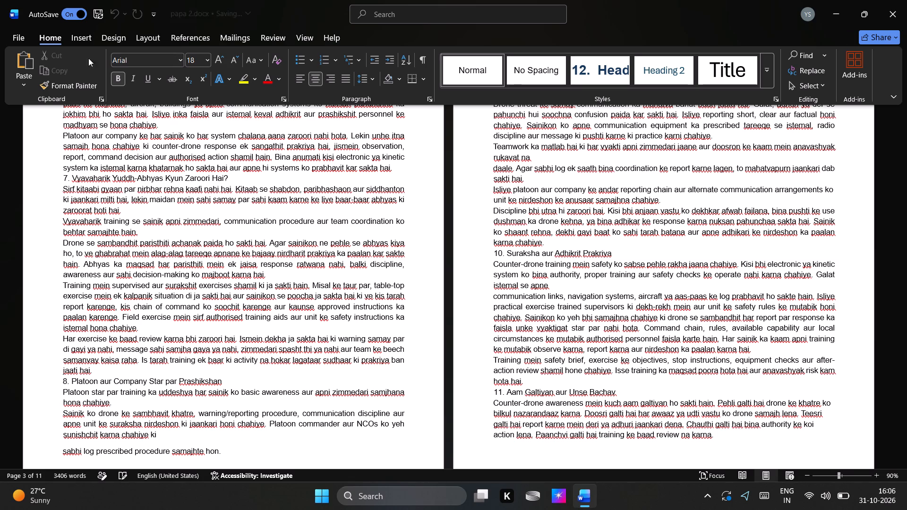
Open the recent OneDrive document named after a person, listed just below papa 2.docx.
left_click(19, 41)
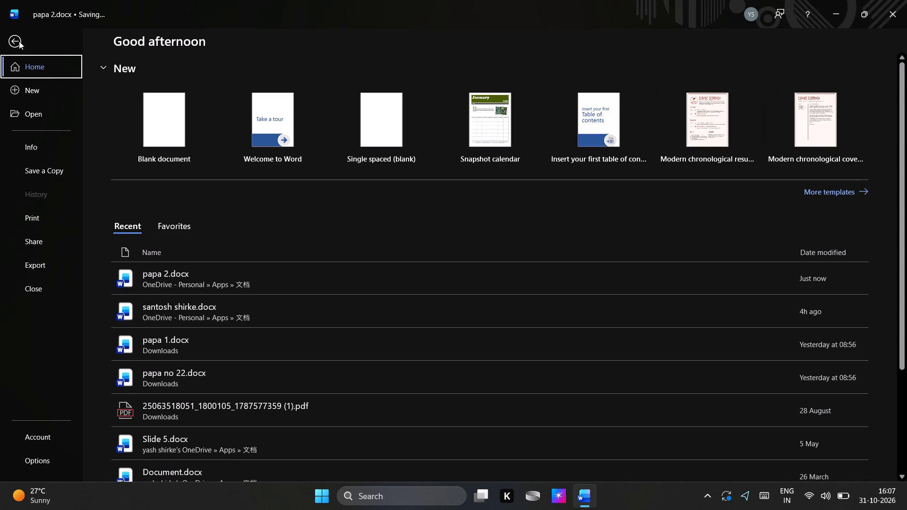
double_click(196, 310)
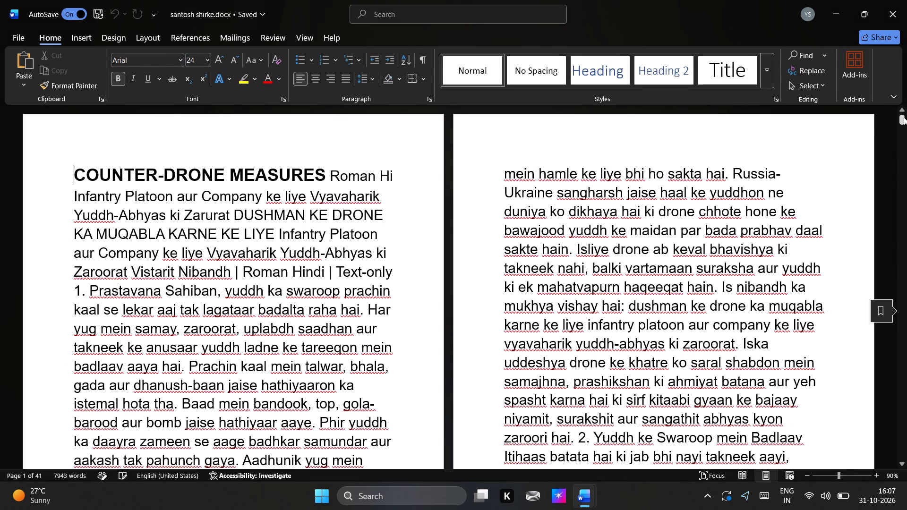
Look through the first, unformatted version of the counter-drone essay up to its conclusion and poster information pages.
left_click_drag(904, 117, 906, 228)
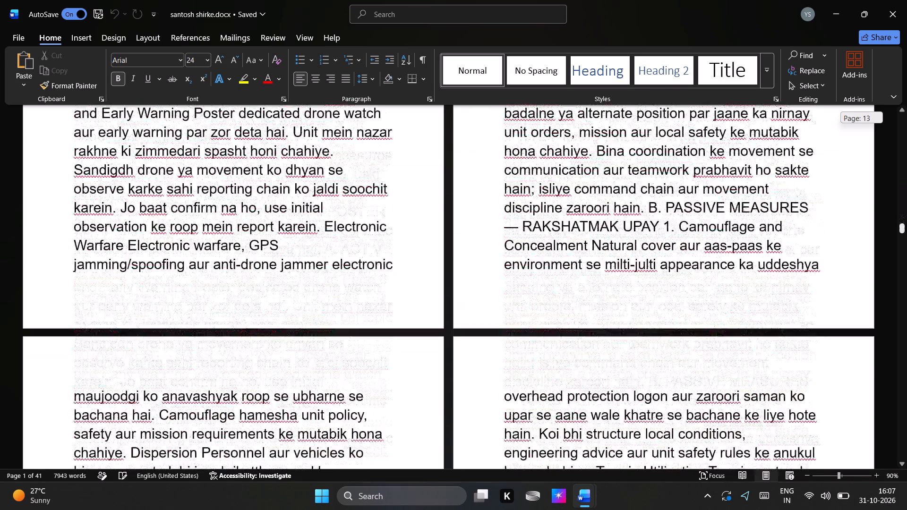
left_click_drag(906, 228, 875, 255)
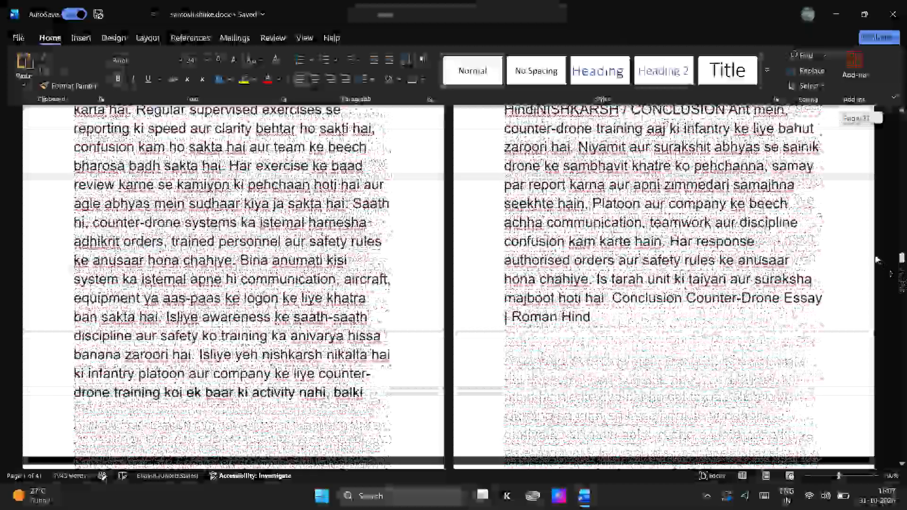
left_click_drag(875, 255, 878, 265)
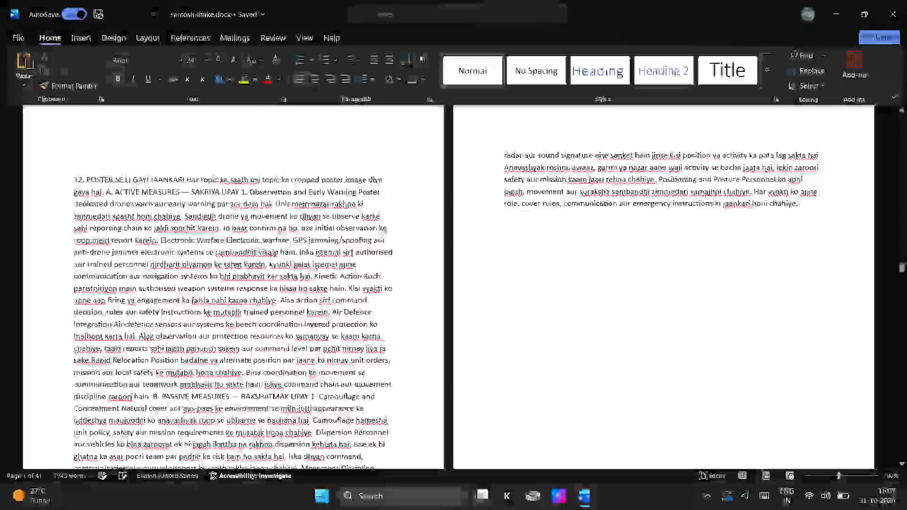
key("Up")
key("Up")
key("Up")
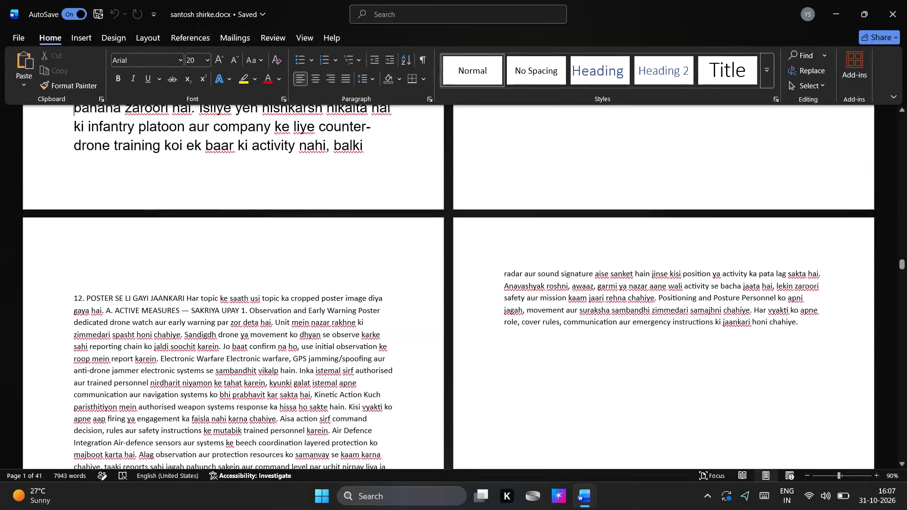
key("Up")
key("Up")
key("Up")
key("Up")
key("Up")
key("Up")
key("Up")
key("Up")
key("Up")
key("Up")
key("Up")
key("Up")
key("Up")
key("Up")
key("Up")
key("Up")
key("Up")
key("Up")
key("Up")
key("Up")
key("Up")
key("Up")
key("Up")
key("Up")
key("Up")
key("Up")
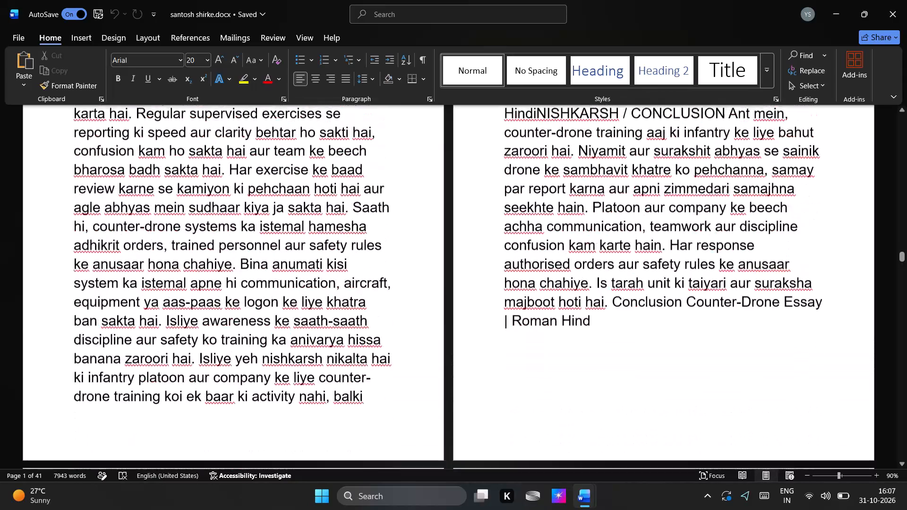
Look through the second, formatted version of the counter-drone essay, from its title and Prastavana through the numbered sections up to Suraksha aur Adhikrit Prakriya.
key("Down")
key("Down")
key("Down")
key("Down")
key("Down")
key("Down")
key("Down")
key("Down")
key("Down")
key("Down")
key("Down")
key("Down")
key("Down")
key("Down")
key("Down")
key("Down")
key("Down")
key("Down")
key("Down")
key("Down")
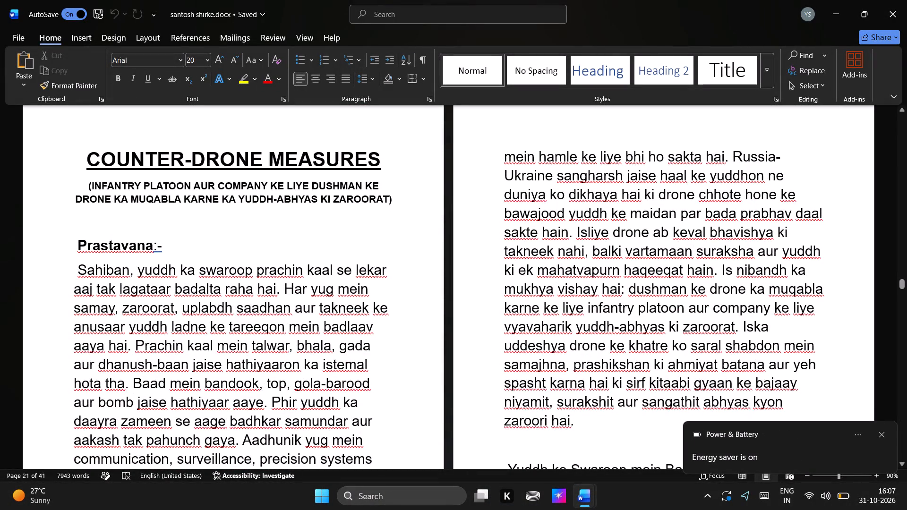
key("Down")
key("Down")
key("Down")
key("Down")
key("Down")
key("Down")
key("Down")
key("Down")
key("Down")
key("Down")
key("Down")
key("Down")
key("Down")
key("Down")
key("Down")
key("Down")
key("Down")
key("Down")
key("Down")
key("Down")
key("Down")
key("Down")
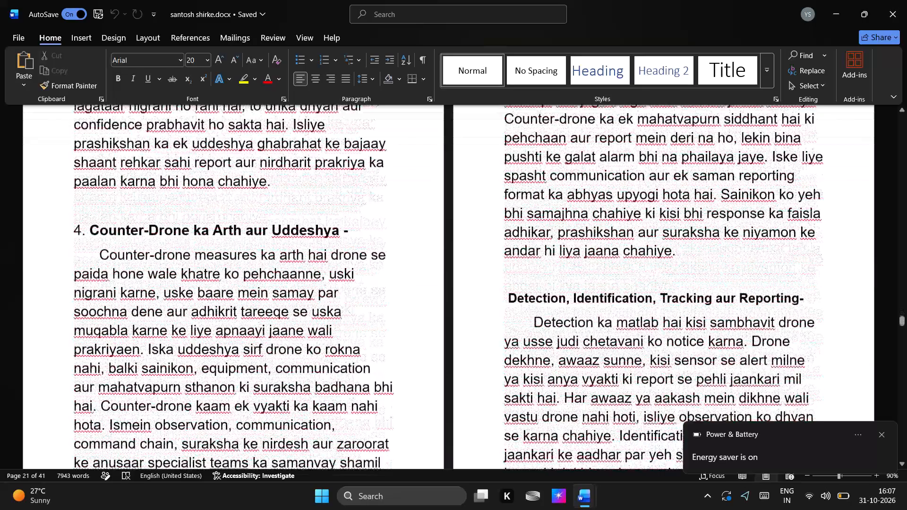
key("Down")
key("Down")
key("Down")
key("Down")
key("Down")
key("Down")
key("Down")
key("Down")
key("Down")
key("Down")
key("Down")
key("Down")
key("Down")
key("Down")
key("Down")
key("Down")
key("Down")
key("Down")
key("Down")
key("Down")
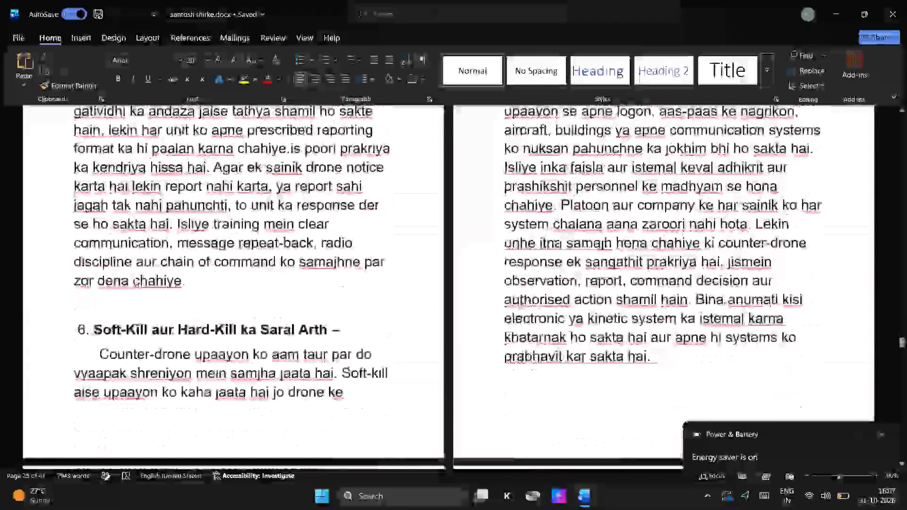
key("Down")
key("Down")
key("Down")
key("Down")
key("Down")
key("Down")
key("Down")
key("Down")
key("Down")
key("Down")
key("Down")
key("Down")
key("Down")
key("Down")
key("Down")
key("Down")
key("Down")
key("Down")
key("Down")
key("Down")
key("Down")
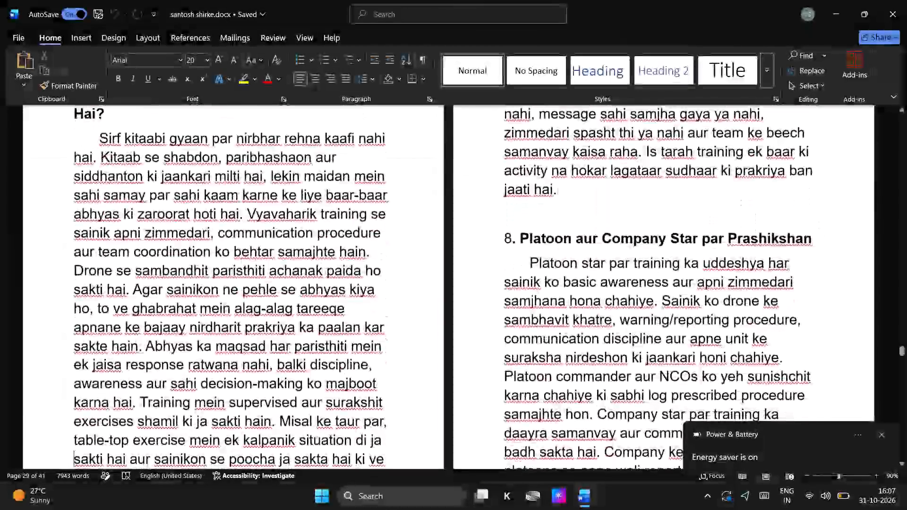
key("Down")
key("Down")
key("Down")
key("Down")
key("Down")
key("Down")
key("Down")
key("Down")
key("Down")
key("Down")
key("Down")
key("Down")
key("Down")
key("Down")
key("Down")
key("Down")
key("Down")
key("Down")
key("Down")
key("Down")
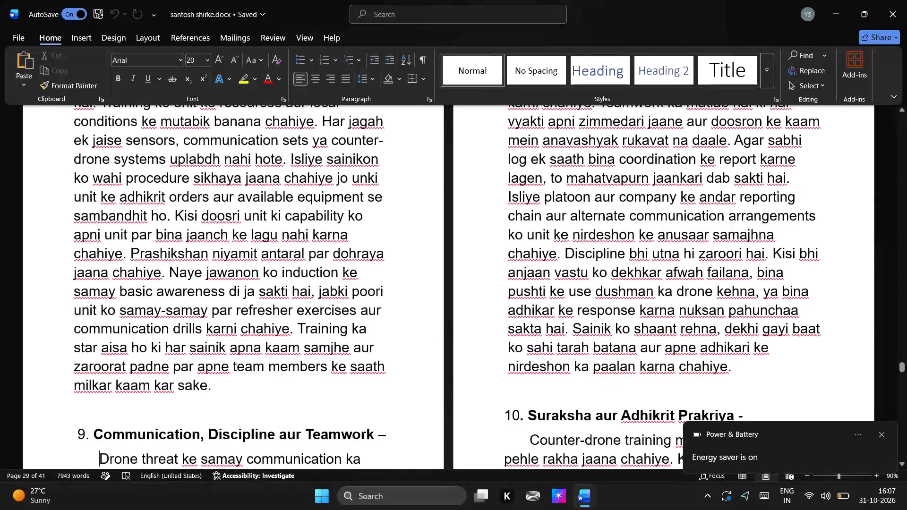
key("Down")
key("Down")
key("Down")
key("Down")
key("Down")
key("Down")
key("Down")
key("Down")
key("Down")
key("Down")
key("Down")
key("Down")
key("Down")
key("Down")
key("Down")
key("Down")
key("Down")
key("Down")
key("Down")
key("Down")
key("Down")
key("Down")
key("Down")
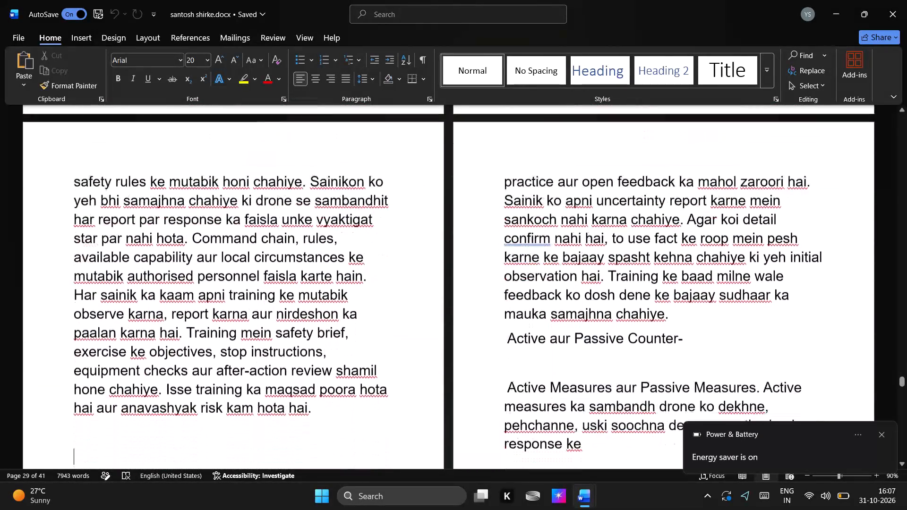
Look through the formatted essay's Active and Passive Measures sections, from Electronic Warfare through Camouflage, Terrain Utilization and Positioning and Posture.
key("Down")
key("Down")
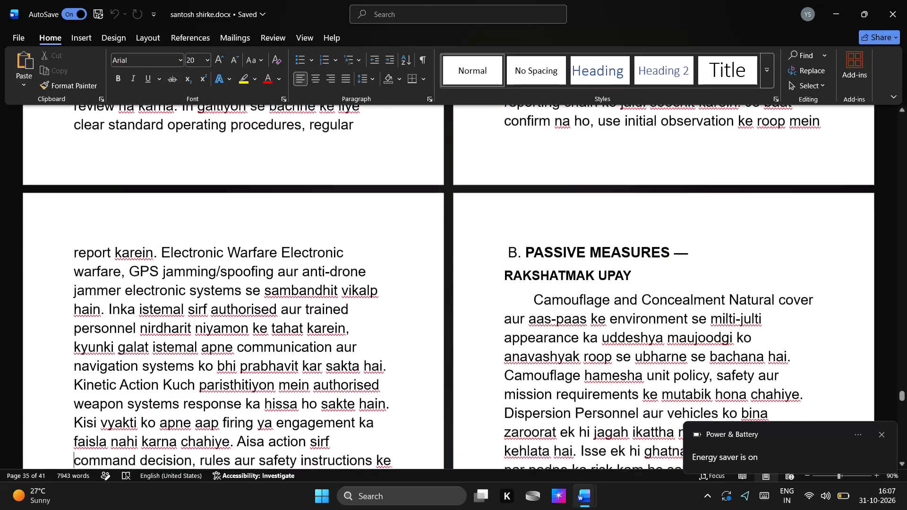
key("Down")
key("Down")
key("Down")
key("Down")
key("Down")
key("Down")
key("Down")
key("Down")
key("Down")
key("Down")
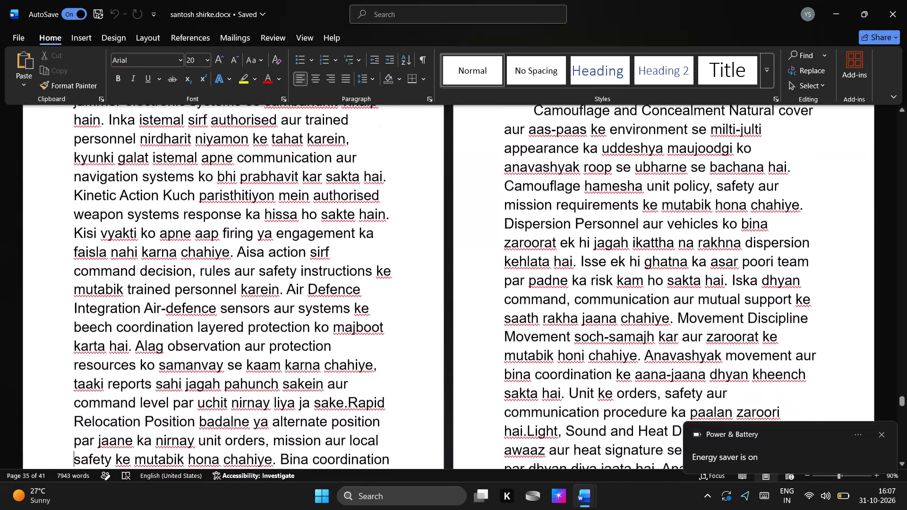
key("Down")
key("Down")
key("Down")
key("Down")
key("Down")
key("Down")
key("Down")
key("Down")
key("Down")
key("Down")
key("Down")
key("Down")
key("Down")
key("Down")
key("Down")
key("Down")
key("Down")
key("Down")
key("Down")
key("Down")
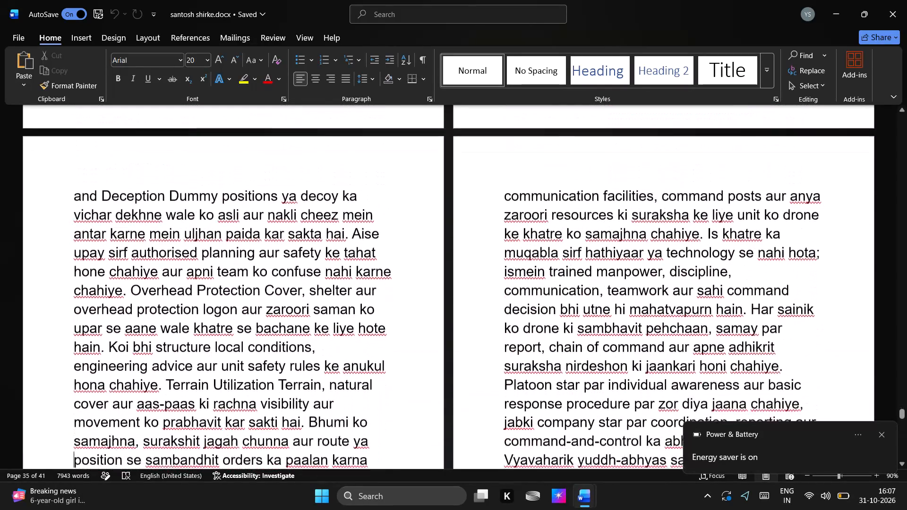
key("Down")
key("Down")
key("Down")
key("Down")
key("Down")
key("Down")
key("Down")
key("Down")
key("Down")
key("Down")
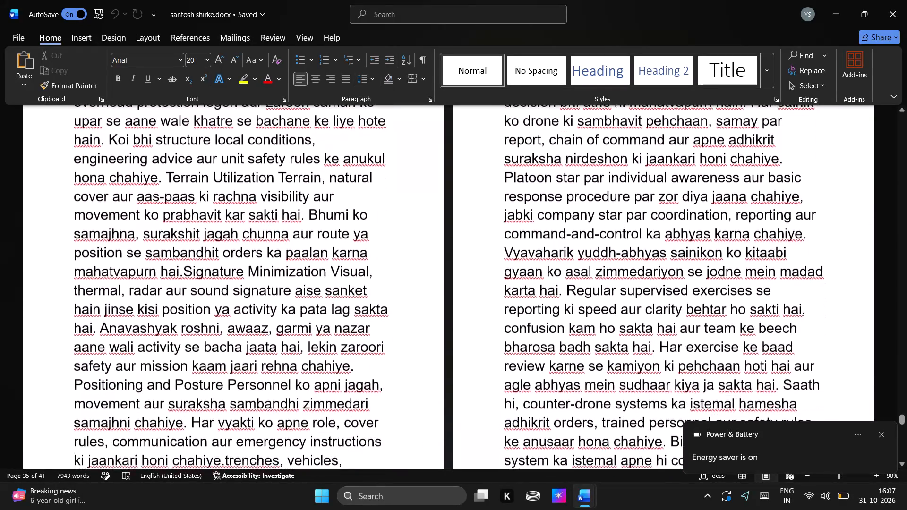
key("Down")
key("Down")
key("Down")
key("Down")
key("Down")
key("Down")
key("Down")
key("Down")
key("Down")
key("Down")
key("Down")
key("Down")
key("Down")
key("Down")
key("Down")
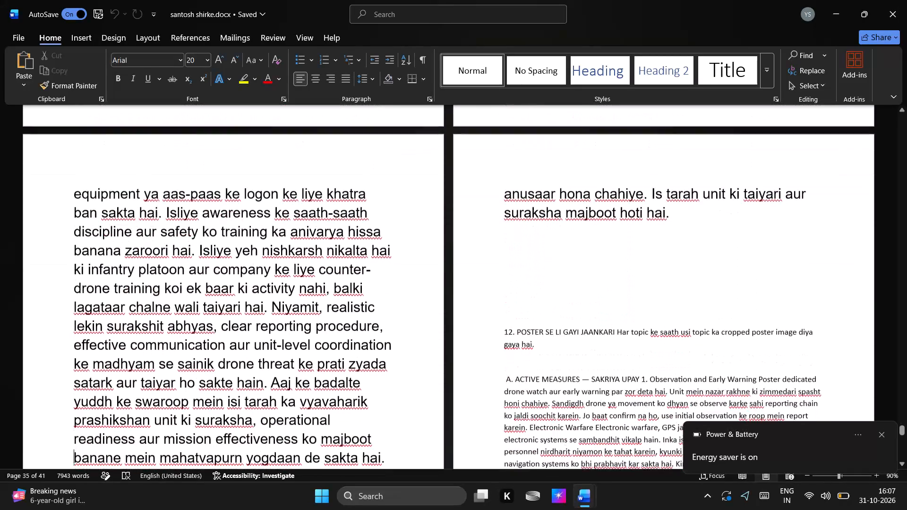
Look through the Nishkarsh / Conclusion and the poster information text on the document's last pages.
key("Down")
key("Down")
key("Down")
key("Down")
key("Down")
key("Down")
key("Down")
key("Down")
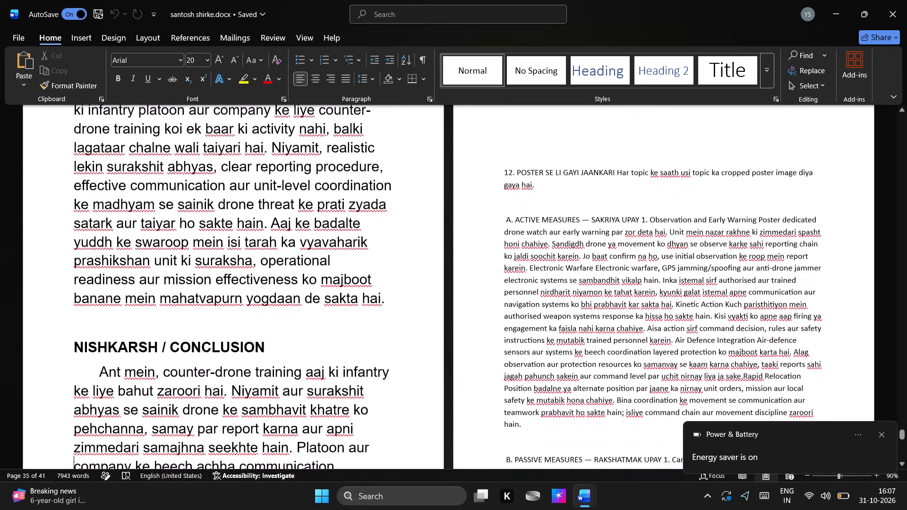
key("Down")
key("Down")
key("Down")
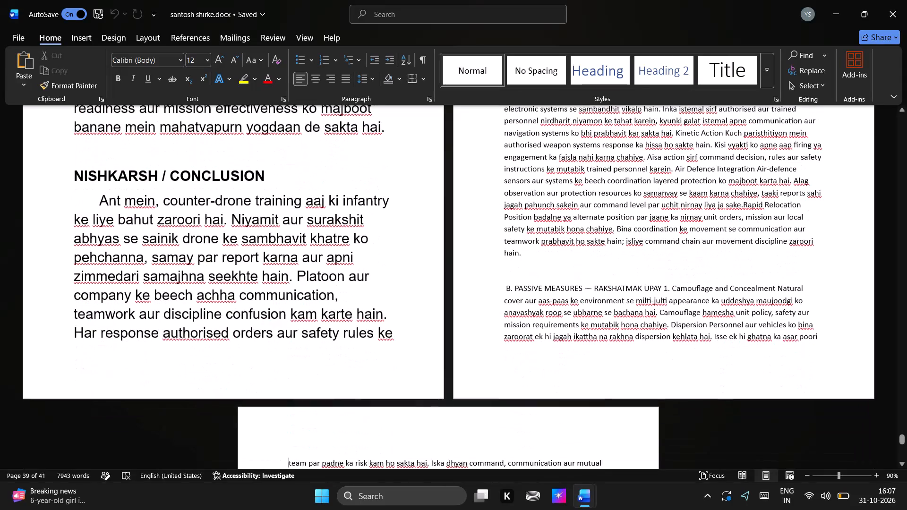
key("Down")
key("Down")
key("Down")
key("Down")
key("Down")
key("Down")
key("Down")
key("Down")
key("Down")
key("Down")
key("Down")
key("Down")
key("Down")
key("Down")
key("Down")
key("Down")
key("Down")
key("Down")
key("Down")
key("Down")
key("Down")
key("Down")
key("Down")
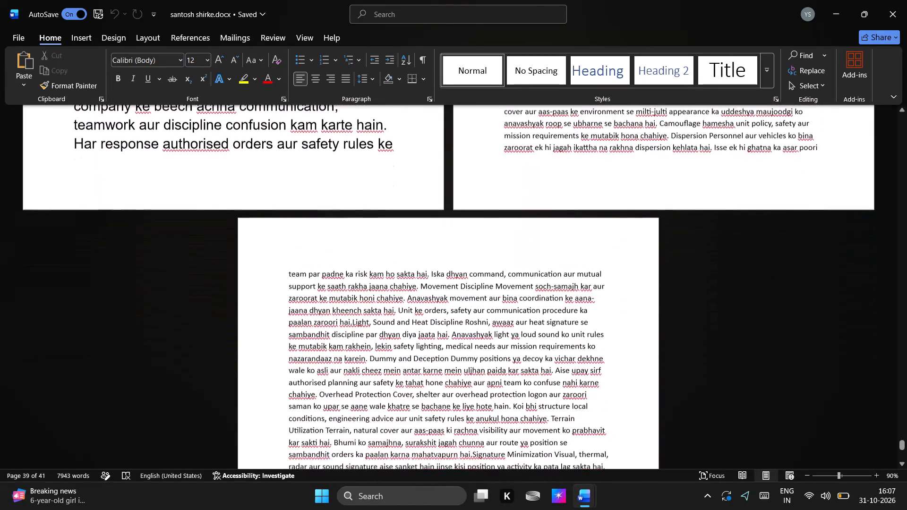
Look back from the last page through the conclusion to the Signature Minimization and Positioning and Posture passages.
key("Up")
key("Up")
key("Up")
key("Up")
key("Up")
key("Up")
key("Up")
key("Up")
key("Up")
key("Up")
key("Up")
key("Up")
key("Up")
key("Up")
key("Up")
key("Up")
key("Up")
key("Up")
key("Up")
key("Up")
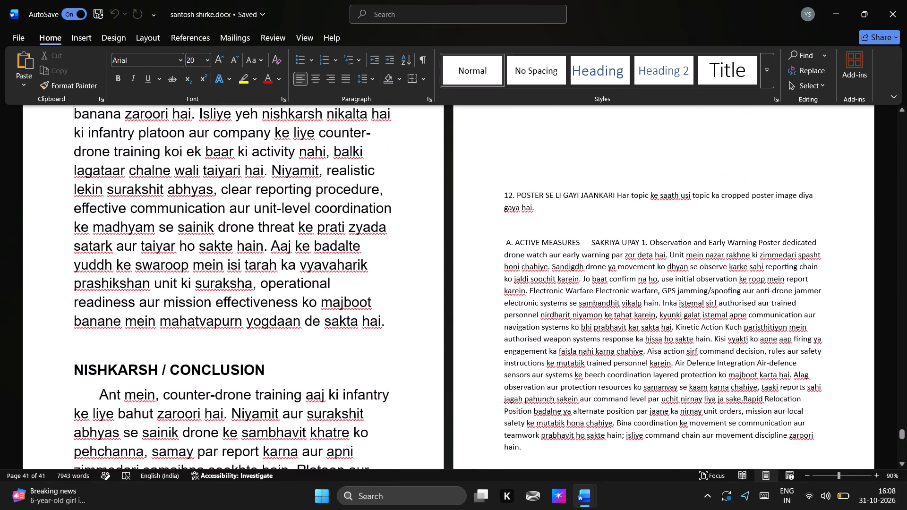
key("Up")
key("Up")
key("Up")
key("Up")
key("Up")
key("Up")
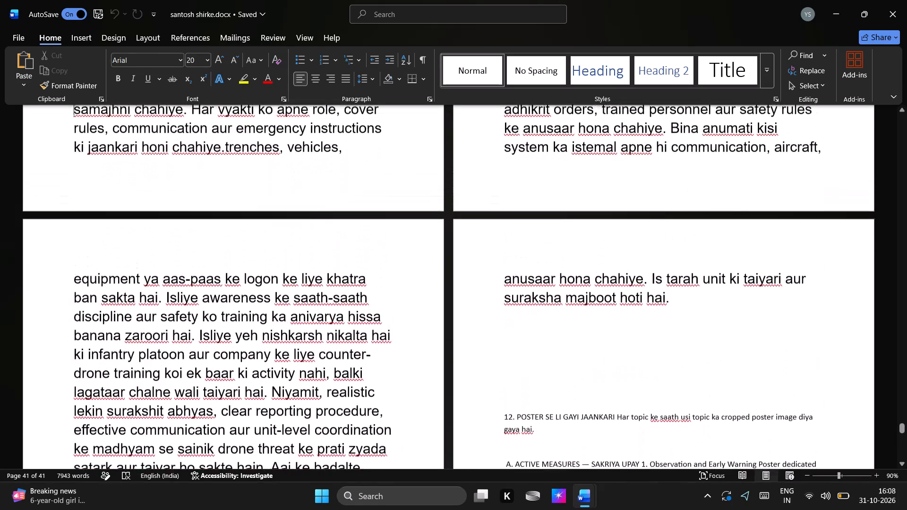
key("Up")
key("Up")
key("Up")
key("Up")
key("Up")
key("Up")
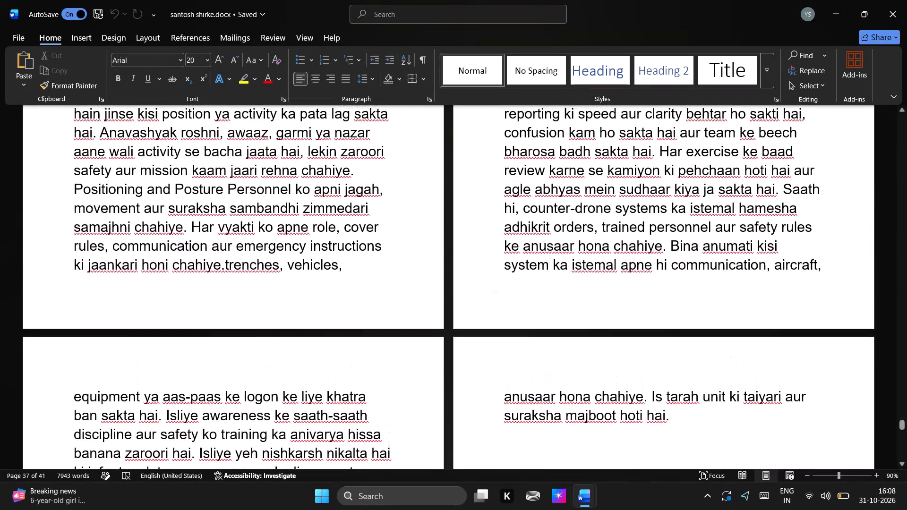
key("Down")
key("Down")
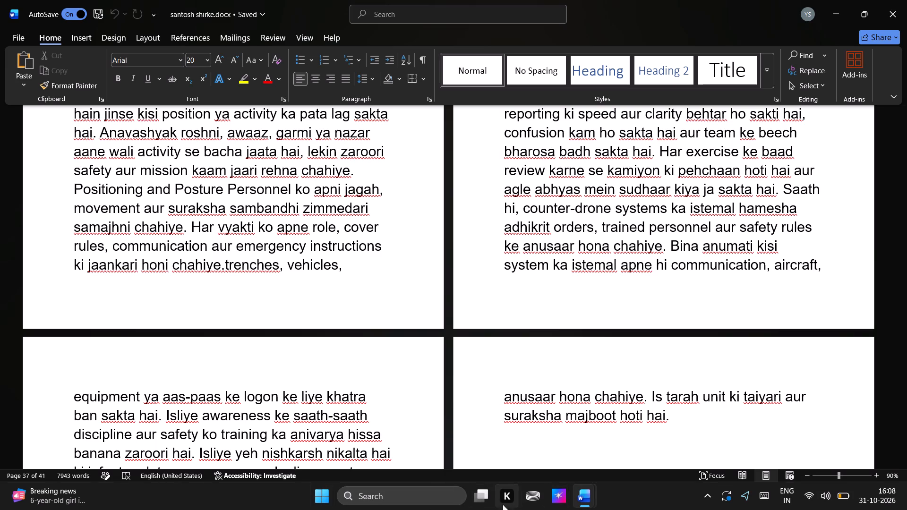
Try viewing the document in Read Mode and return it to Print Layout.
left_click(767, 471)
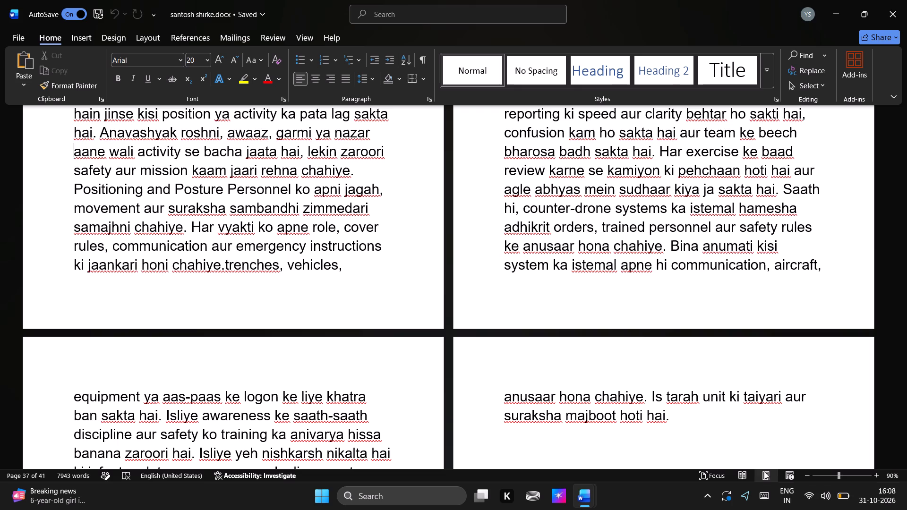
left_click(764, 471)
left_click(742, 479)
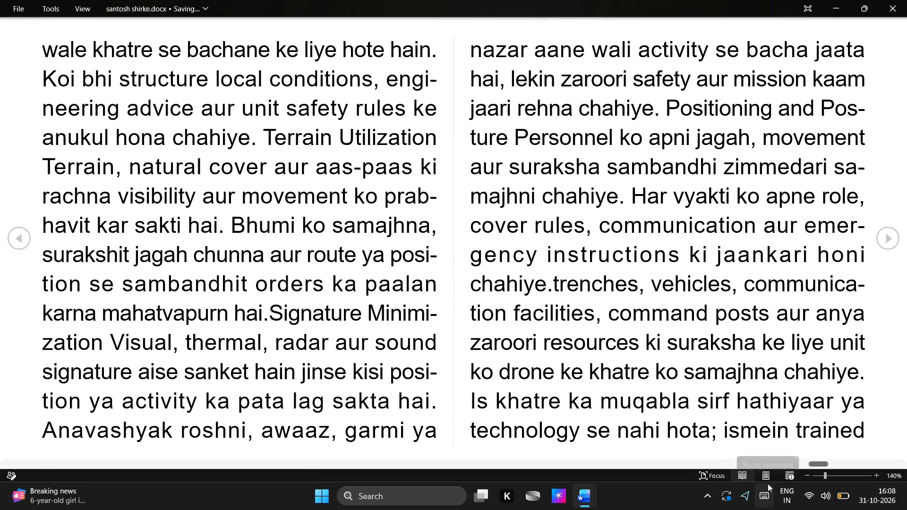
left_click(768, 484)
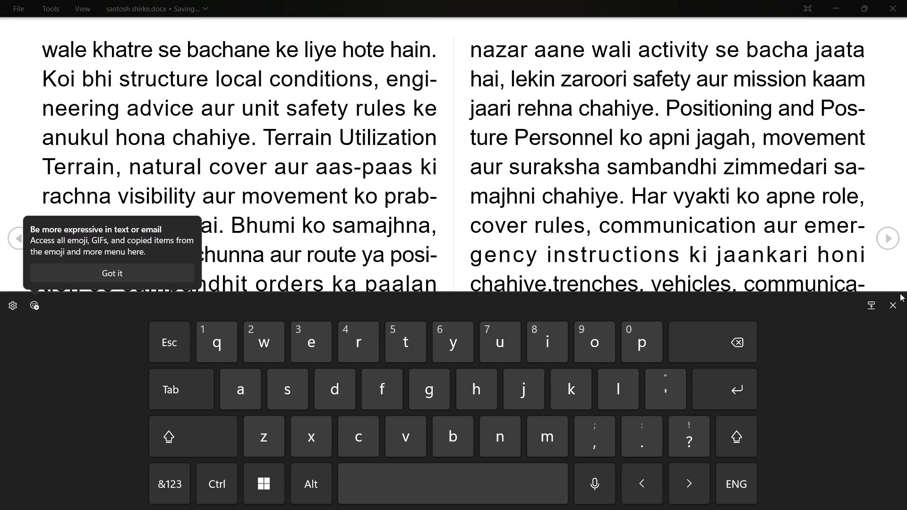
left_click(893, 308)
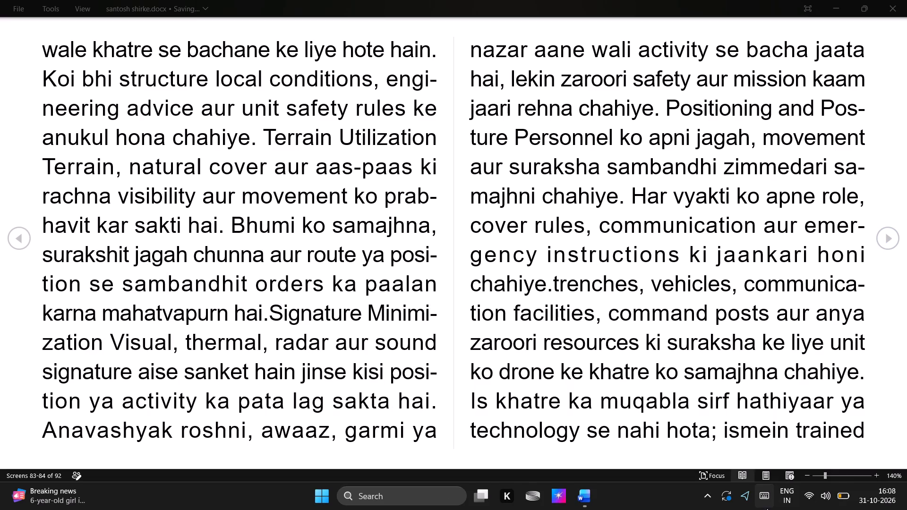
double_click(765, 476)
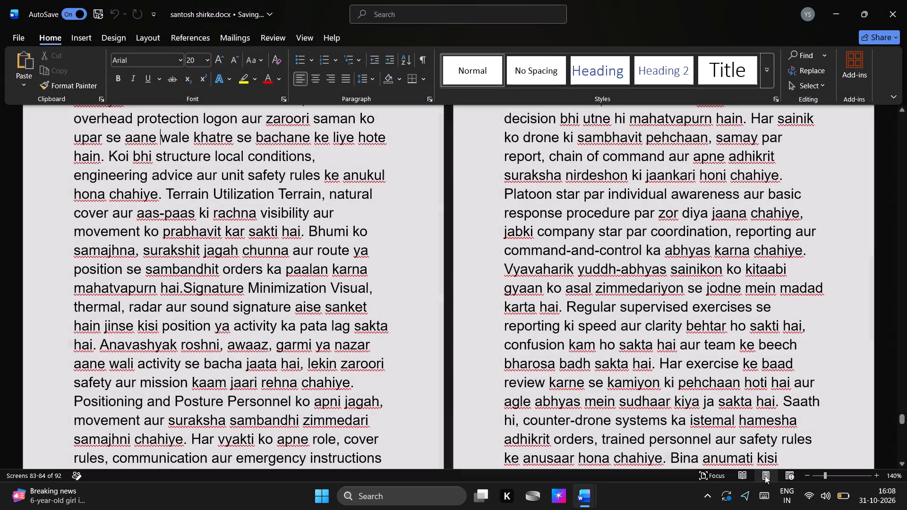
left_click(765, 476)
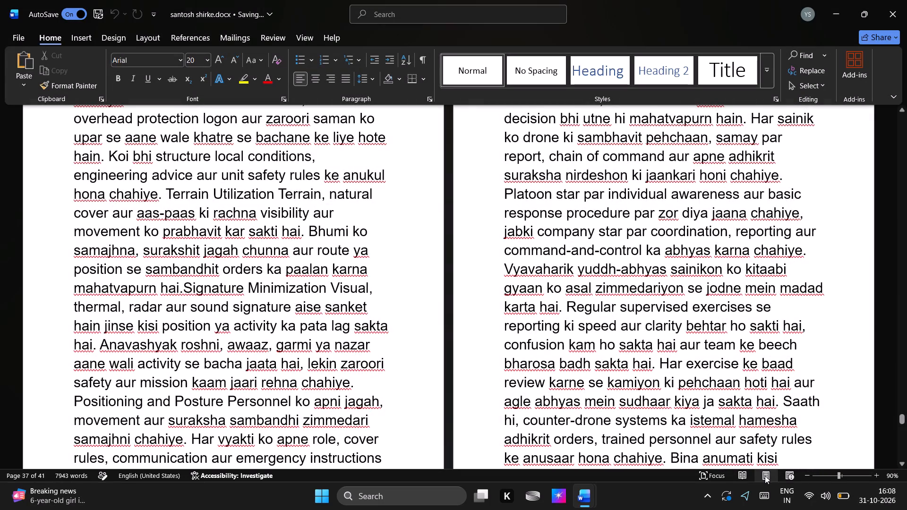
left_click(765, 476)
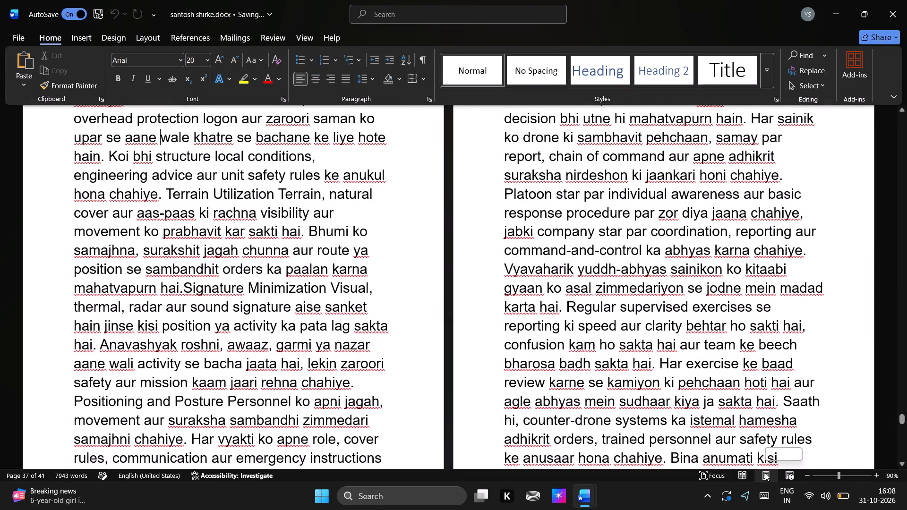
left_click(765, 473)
Switch the document to Web Layout view.
left_click(787, 473)
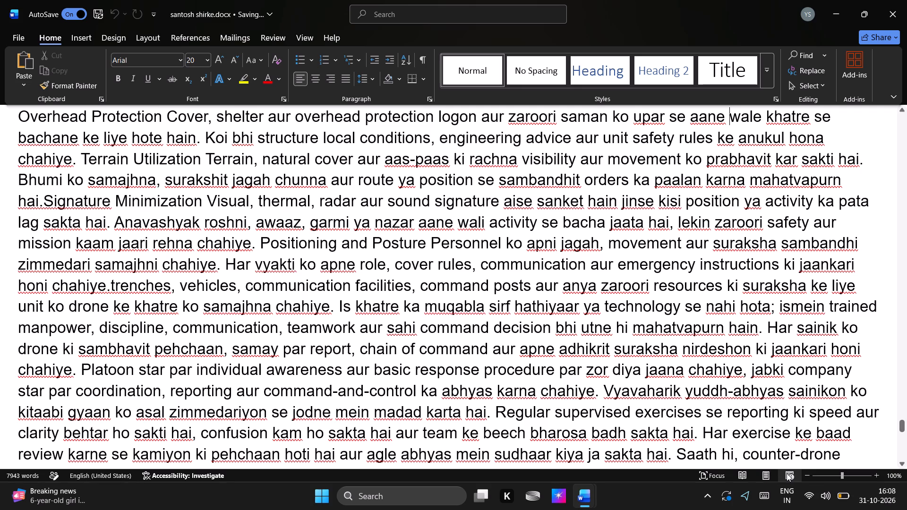
Look back through the Passive Measures and Active Measures sections to check how their text appears in Web Layout.
key("Up")
key("Up")
key("Up")
key("Up")
key("Up")
key("Up")
key("Up")
key("Up")
key("Up")
key("Up")
key("Up")
key("Up")
key("Up")
key("Up")
key("Up")
key("Up")
key("Up")
key("Up")
key("Up")
key("Up")
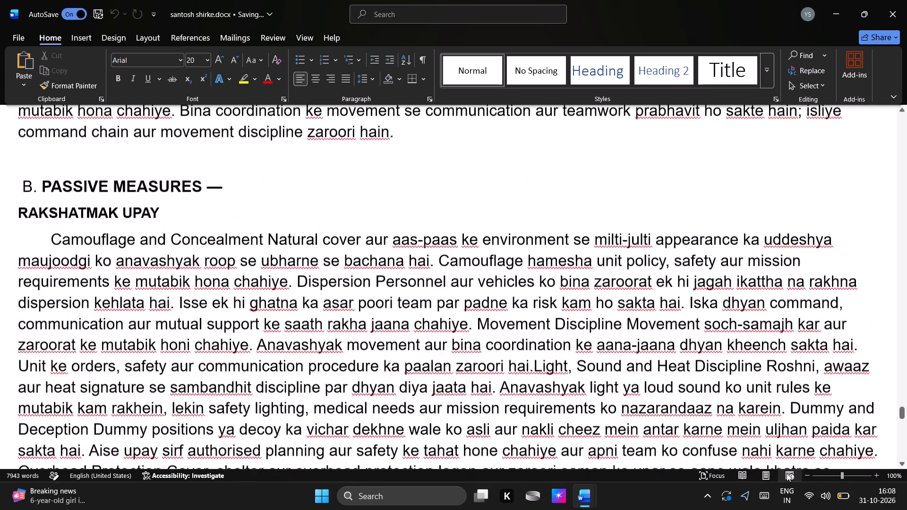
key("Up")
key("Up")
key("Up")
key("Up")
key("Up")
key("Up")
key("Up")
key("Up")
key("Up")
key("Up")
key("Up")
key("Up")
key("Up")
key("Up")
key("Up")
key("Up")
key("Up")
key("Up")
key("Up")
key("Up")
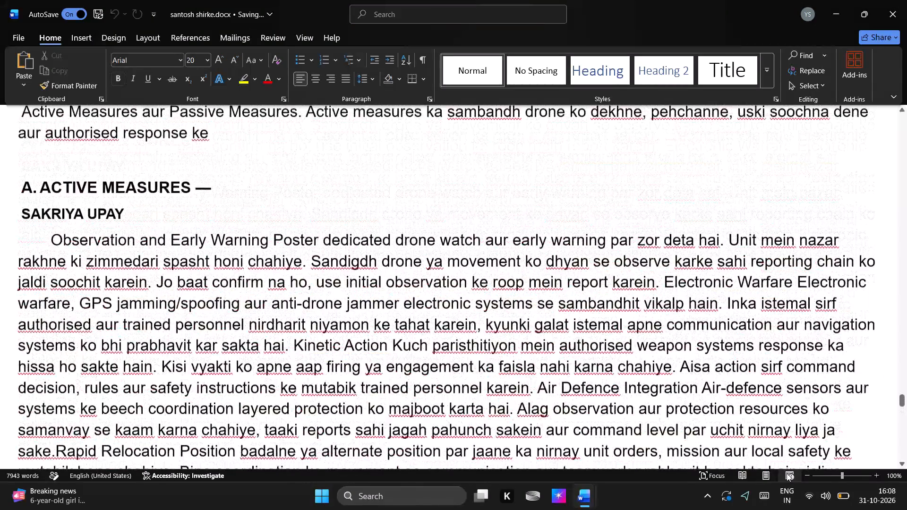
Look back through the numbered sections, including Communication, Discipline aur Teamwork and Vyavaharik Yuddh-Abhyas, up to the COUNTER-DRONE MEASURES title.
key("Up")
key("Up")
key("Up")
key("Up")
key("Up")
key("Up")
key("Up")
key("Up")
key("Up")
key("Up")
key("Up")
key("Up")
key("Up")
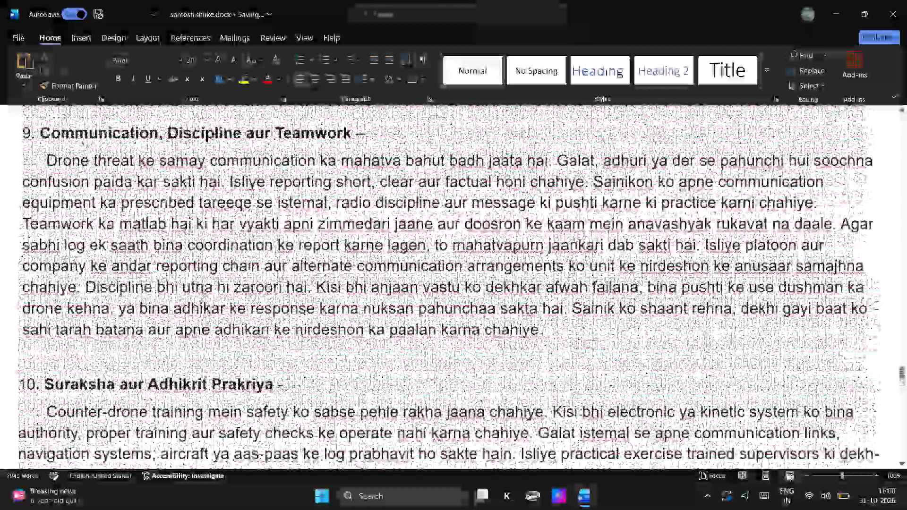
key("Up")
key("Up")
key("Up")
key("Up")
key("Up")
key("Up")
key("Up")
key("Up")
key("Up")
key("Up")
key("Up")
key("Up")
key("Up")
key("Up")
key("Up")
key("Up")
key("Up")
key("Up")
key("Up")
key("Up")
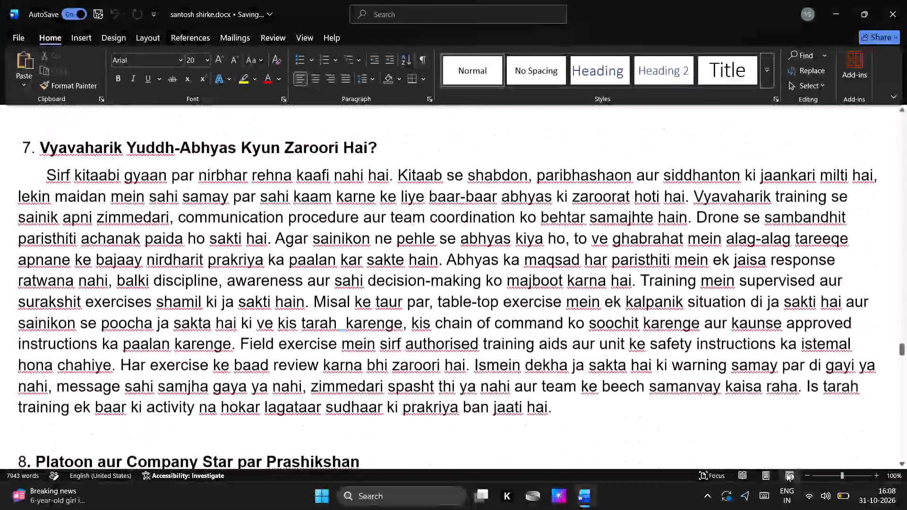
key("Up")
key("Up")
key("Up")
key("Up")
key("Up")
key("Up")
key("Up")
key("Up")
key("Up")
key("Up")
key("Up")
key("Up")
key("Up")
key("Up")
key("Up")
key("Up")
key("Up")
key("Up")
key("Up")
key("Up")
key("Up")
key("Up")
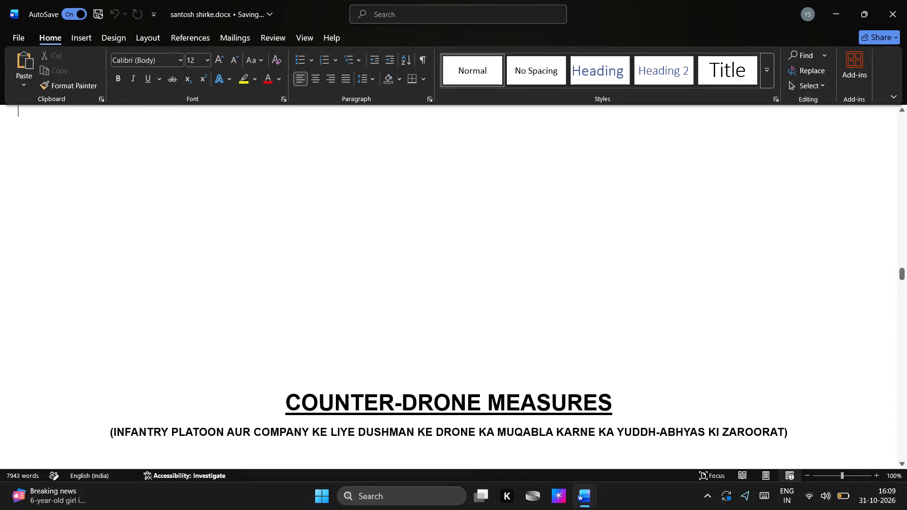
Read from the COUNTER-DRONE MEASURES title through the Prastavana into the Yuddh ke Swaroop mein Badlaav paragraph in Web Layout.
key("Down")
key("Down")
key("Down")
key("Down")
key("Down")
key("Down")
key("Down")
key("Down")
key("Down")
key("Down")
key("Down")
key("Down")
key("Down")
key("Down")
key("Down")
key("Down")
key("Down")
key("Down")
key("Down")
key("Down")
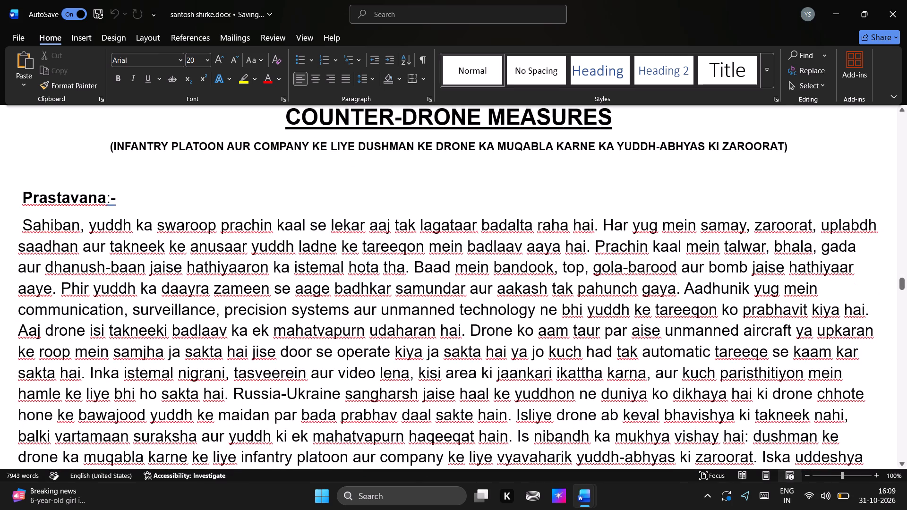
key("Down")
key("Down")
key("Down")
key("Down")
key("Down")
key("Down")
key("Down")
key("Down")
key("Down")
key("Down")
key("Down")
key("Down")
key("Down")
key("Down")
key("Down")
key("Down")
key("Down")
key("Down")
key("Down")
key("Down")
key("Down")
key("Down")
key("Down")
key("Down")
key("Down")
key("Down")
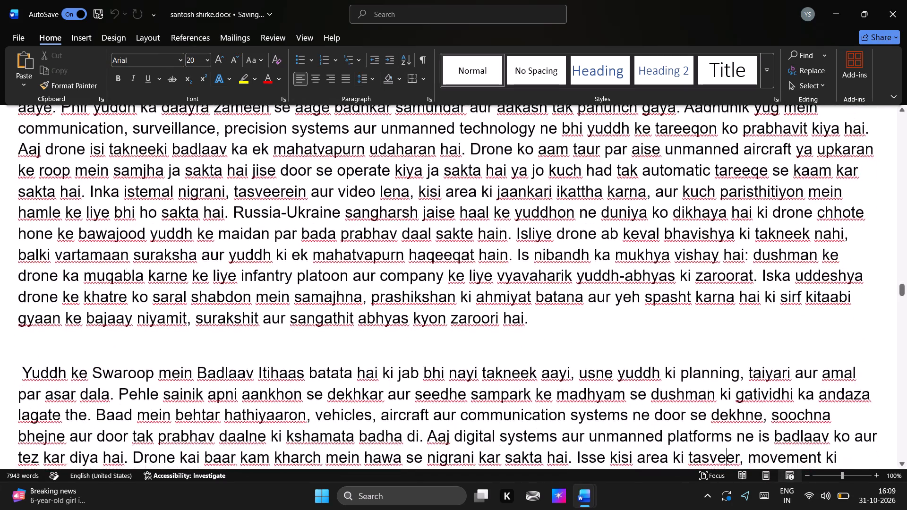
Look through the numbered sections from Drone se Paida Hone Wala Khatra to Suraksha aur Adhikrit Prakriya, checking their headings and text flow.
key("Down")
key("Down")
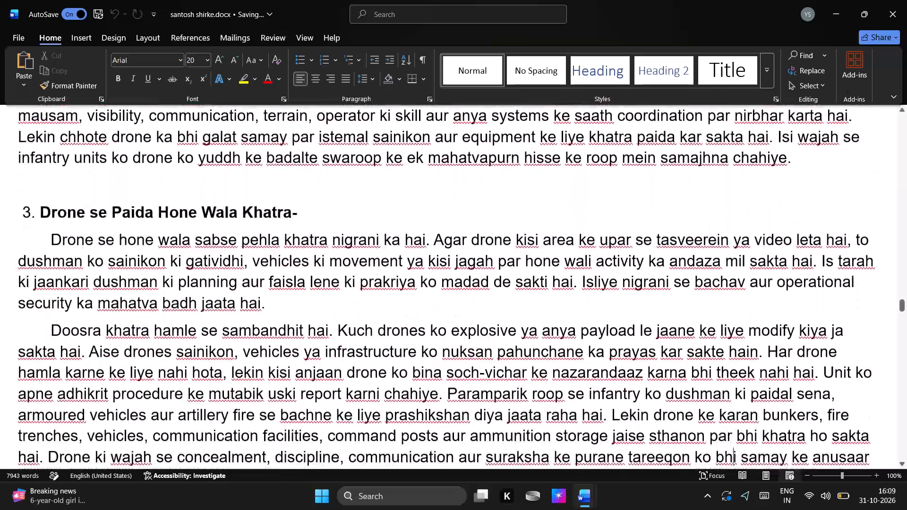
key("Down")
key("Down")
key("Down")
key("Down")
key("Down")
key("Down")
key("Down")
key("Down")
key("Down")
key("Down")
key("Down")
key("Down")
key("Down")
key("Down")
key("Down")
key("Down")
key("Down")
key("Down")
key("Down")
key("Down")
key("Down")
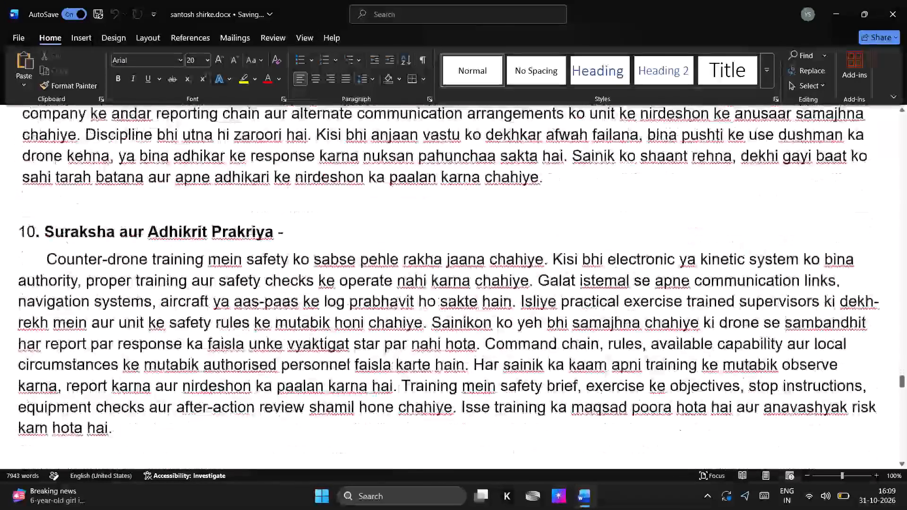
Look through the ACTIVE MEASURES section and onward to the POSTER SE LI GAYI JAANKARI section and its active and passive measures text.
key("Down")
key("Down")
key("Down")
key("Down")
key("Down")
key("Down")
key("Down")
key("Down")
key("Down")
key("Down")
key("Down")
key("Down")
key("Down")
key("Down")
key("Down")
key("Down")
key("Down")
key("Down")
key("Down")
key("Down")
key("Down")
key("Down")
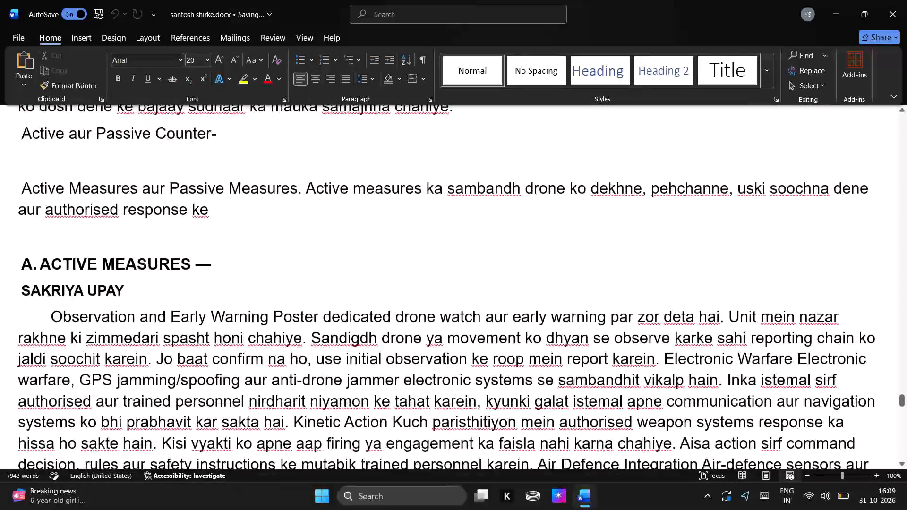
key("Down")
key("Down")
key("Down")
key("Down")
key("Down")
key("Down")
key("Down")
key("Down")
key("Down")
key("Down")
key("Down")
key("Down")
key("Down")
key("Down")
key("Down")
key("Down")
key("Down")
key("Down")
key("Down")
key("Down")
key("Down")
key("Down")
key("Down")
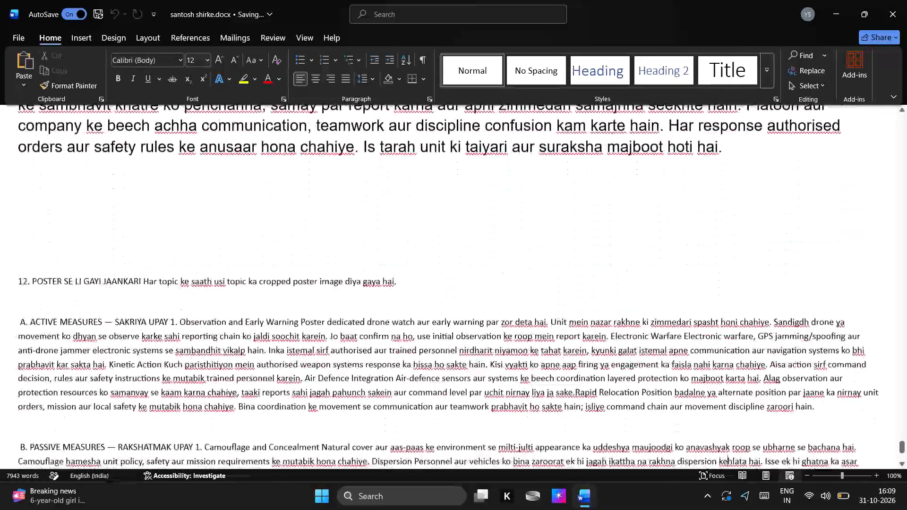
Go back to the NISHKARSH / CONCLUSION section and review it along with the long closing paragraph before it.
key("Up")
key("Up")
key("Up")
key("Up")
key("Up")
key("Up")
key("Up")
key("Up")
key("Up")
key("Up")
key("Up")
key("Up")
key("Up")
key("Up")
key("Up")
key("Up")
key("Up")
key("Up")
key("Up")
key("Up")
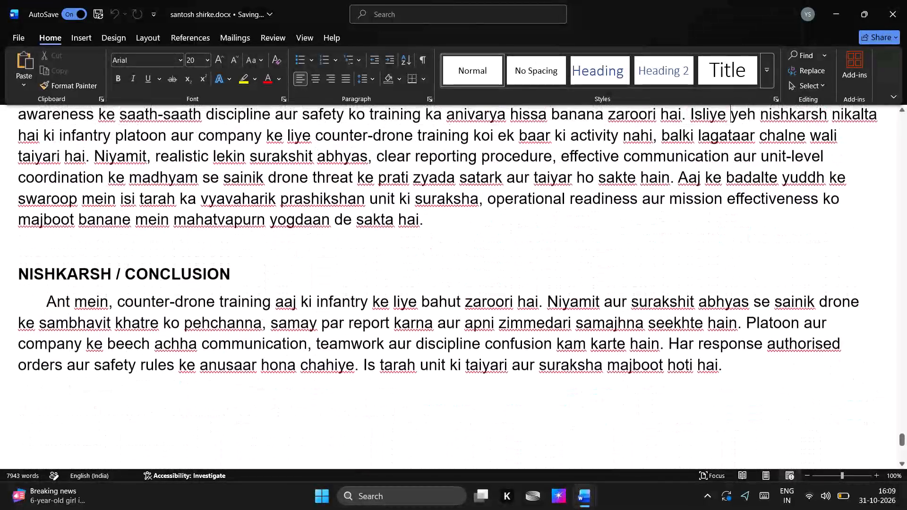
key("Up")
key("Up")
key("Up")
key("Up")
key("Up")
key("Up")
key("Up")
key("Up")
key("Up")
key("Up")
key("Up")
key("Up")
key("Up")
key("Up")
key("Up")
key("Up")
key("Up")
key("Up")
key("Up")
key("Up")
key("Up")
key("Up")
key("Up")
key("Up")
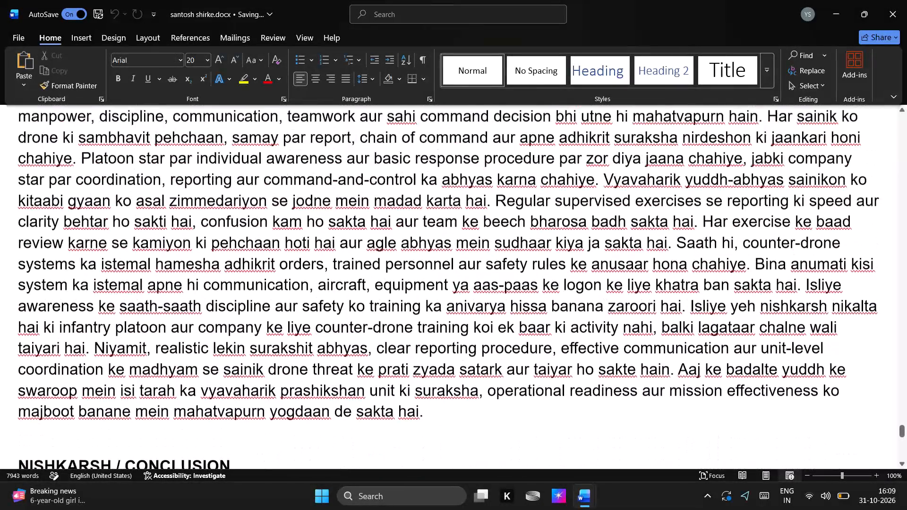
Review the text backward from the closing paragraph through the PASSIVE MEASURES and ACTIVE MEASURES sections to the Aam Galtiyan aur Unse Bachav heading.
key("Up")
key("Up")
key("Up")
key("Up")
key("Up")
key("Up")
key("Up")
key("Up")
key("Up")
key("Up")
key("Up")
key("Up")
key("Up")
key("Up")
key("Up")
key("Up")
key("Up")
key("Up")
key("Up")
key("Up")
key("Up")
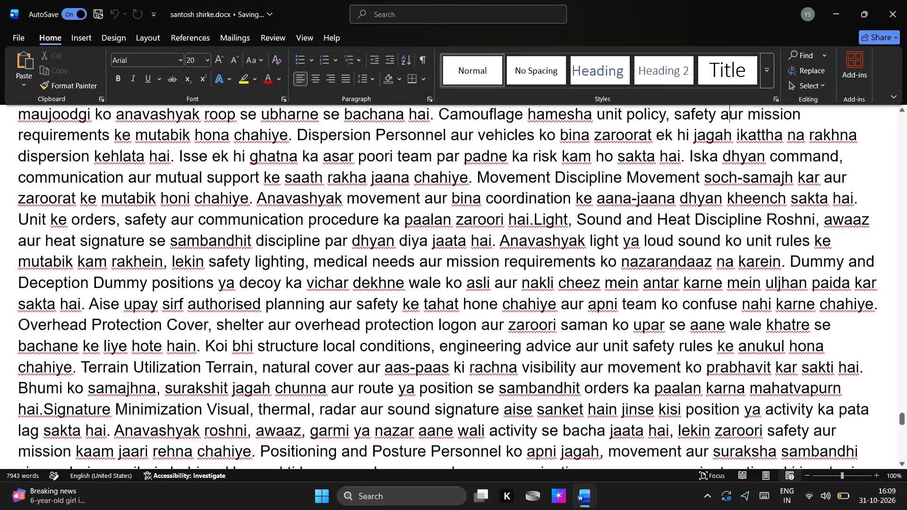
key("Up")
key("Up")
key("Up")
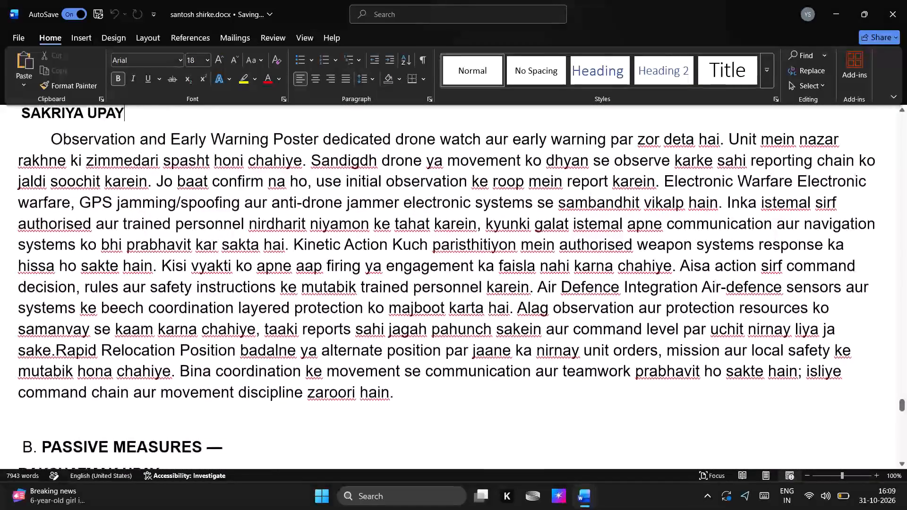
key("Up")
key("Up")
key("Up")
key("Up")
key("Up")
key("Up")
key("Up")
key("Up")
key("Up")
key("Up")
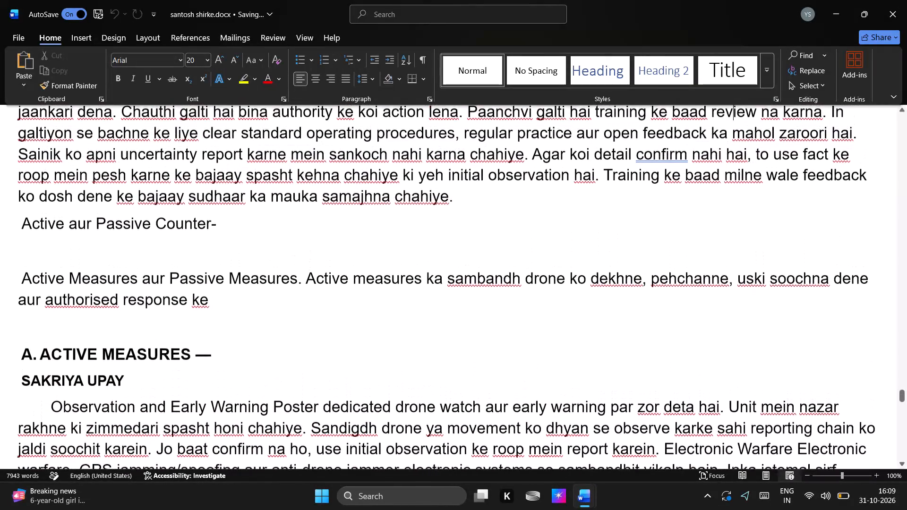
key("Up")
key("Up")
key("Up")
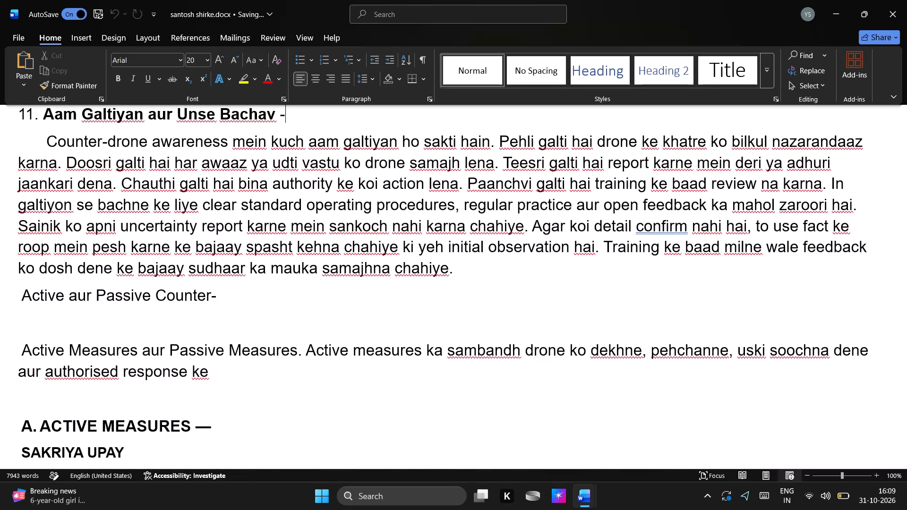
Look back through the numbered sections from 11, Aam Galtiyan aur Unse Bachav, to 7, Vyavaharik Yuddh-Abhyas Kyun Zaroori Hai, checking headings and spacing.
key("Up")
key("Up")
key("Up")
key("Up")
key("Up")
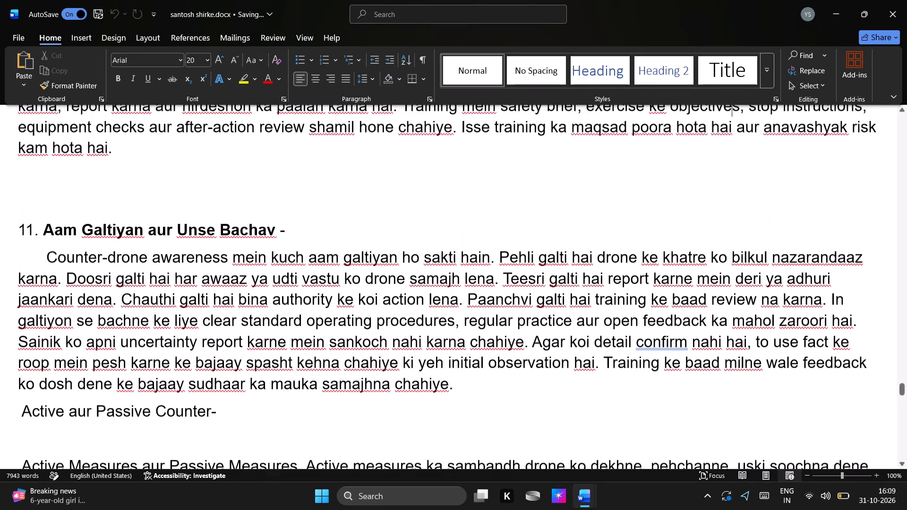
key("Up")
key("Up")
key("Up")
key("Up")
key("Up")
key("Up")
key("Up")
key("Up")
key("Up")
key("Up")
key("Up")
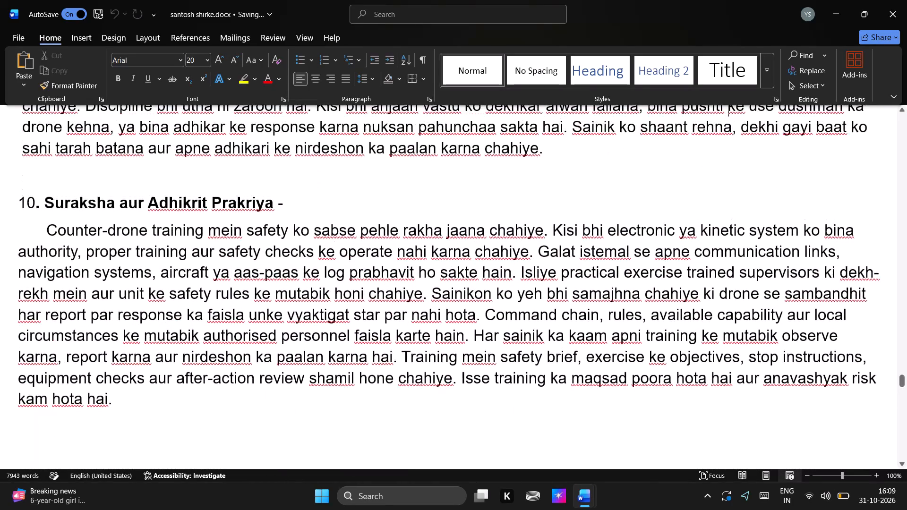
key("Up")
key("Up")
key("Up")
key("Up")
key("Up")
key("Up")
key("Up")
key("Up")
key("Up")
key("Up")
key("Up")
key("Up")
key("Up")
key("Up")
key("Up")
key("Up")
key("Up")
key("Up")
key("Up")
key("Up")
key("Up")
key("Up")
key("Up")
key("Up")
key("Up")
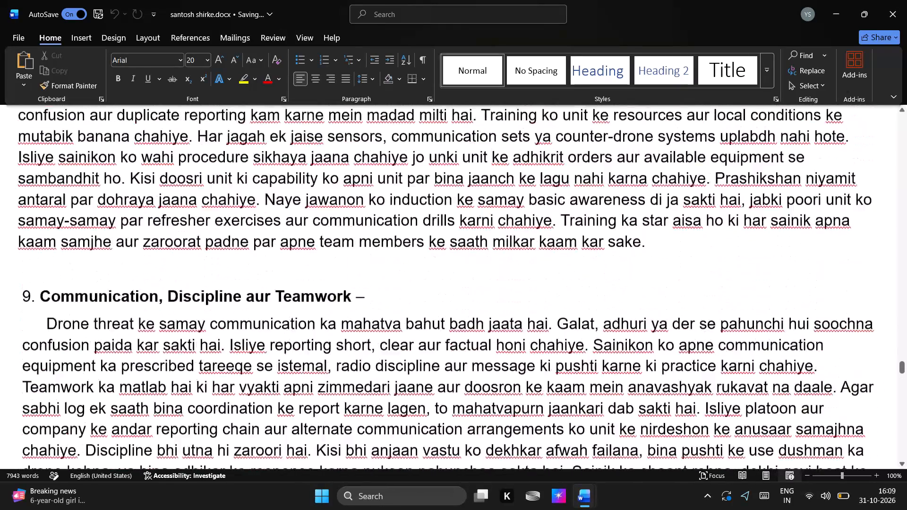
key("Up")
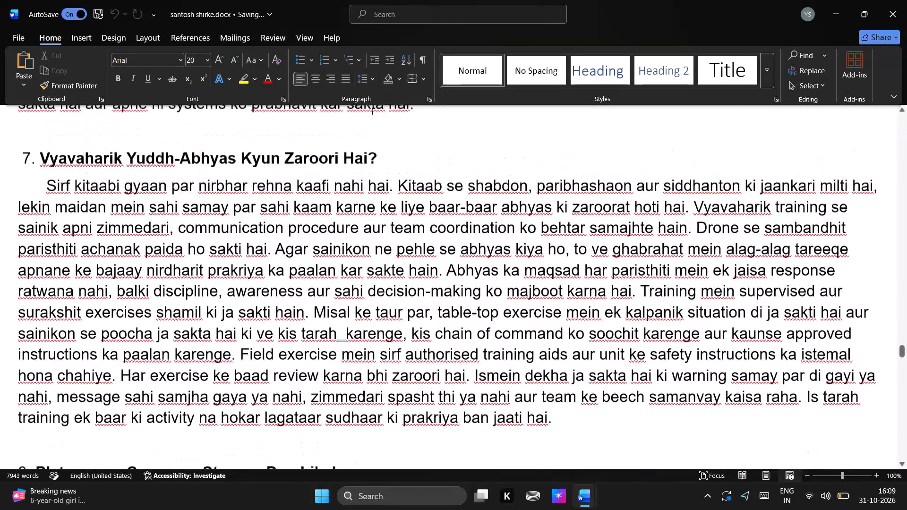
Review the earlier sections back to the Yuddh ke Swaroop mein Badlaav paragraph and the introductory text before it.
key("Up")
key("Up")
key("Up")
key("Up")
key("Up")
key("Up")
key("Up")
key("Up")
key("Up")
key("Up")
key("Up")
key("Up")
key("Up")
key("Up")
key("Up")
key("Up")
key("Up")
key("Up")
key("Up")
key("Up")
key("Up")
key("Up")
key("Up")
key("Up")
key("Up")
key("Up")
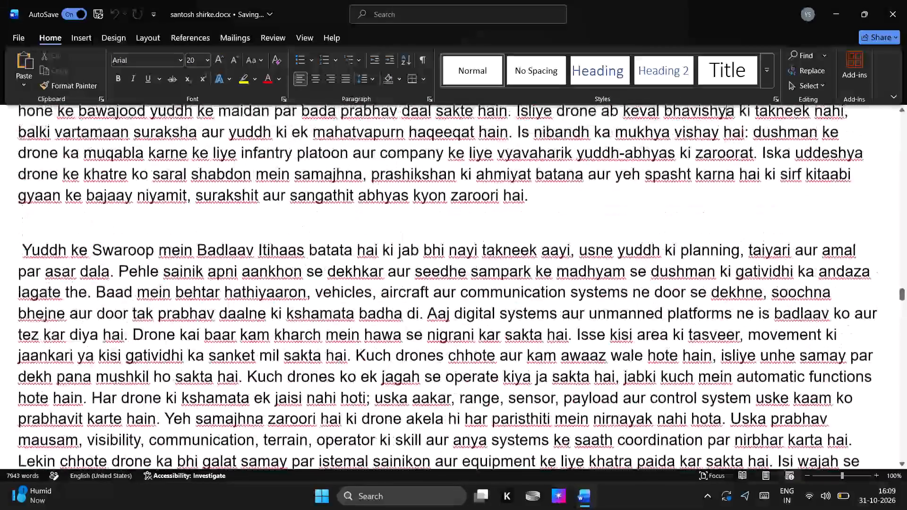
key("Up")
key("Up")
key("Up")
key("Up")
key("Up")
key("Up")
key("Up")
key("Up")
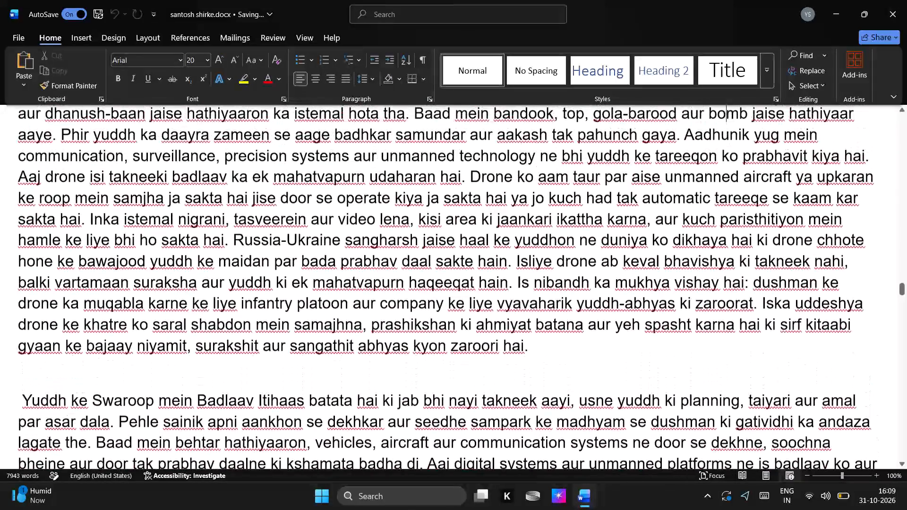
key("Up")
Go forward through the essay again from the introduction to the ACTIVE MEASURES and PASSIVE MEASURES sections, checking their headings and body text.
key("Down")
key("Down")
key("Down")
key("Down")
key("Down")
key("Down")
key("Down")
key("Down")
key("Down")
key("Down")
key("Down")
key("Down")
key("Down")
key("Down")
key("Down")
key("Down")
key("Down")
key("Down")
key("Down")
key("Down")
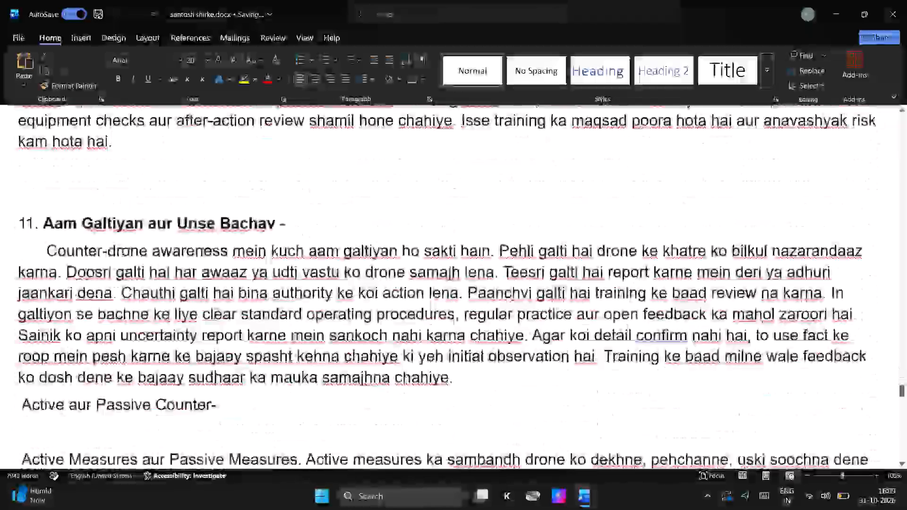
key("Down")
key("Down")
key("Down")
key("Down")
key("Down")
key("Down")
key("Down")
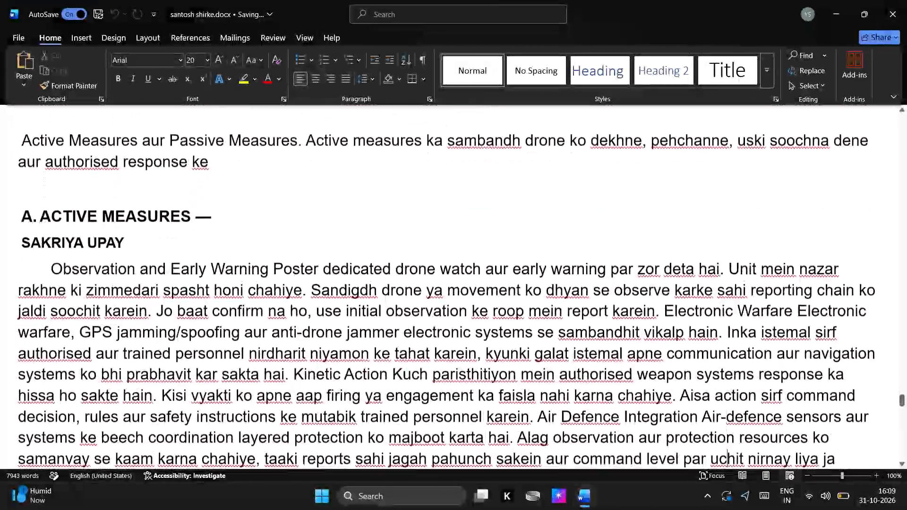
key("Down")
key("Down")
key("Down")
key("Down")
key("Down")
key("Down")
key("Down")
key("Down")
key("Down")
key("Down")
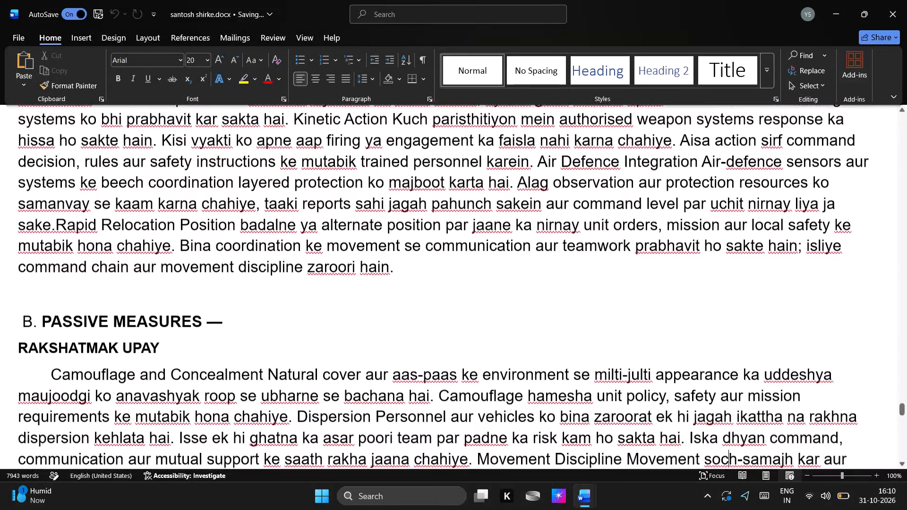
Read forward through the PASSIVE MEASURES section and its closing paragraphs to the NISHKARSH / CONCLUSION heading, checking text and formatting.
key("Down")
key("Down")
key("Down")
key("Down")
key("Down")
key("Down")
key("Down")
key("Down")
key("Down")
key("Down")
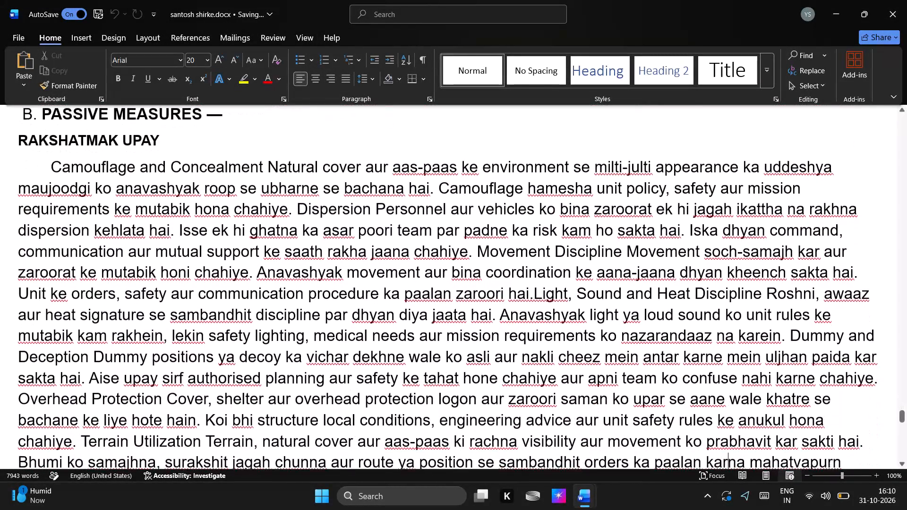
key("Down")
key("Down")
key("Down")
key("Down")
key("Down")
key("Down")
key("Down")
key("Down")
key("Down")
key("Down")
key("Down")
key("Down")
key("Down")
key("Down")
key("Down")
key("Down")
key("Down")
key("Down")
key("Down")
key("Down")
key("Down")
key("Down")
key("Down")
key("Down")
key("Down")
key("Down")
key("Down")
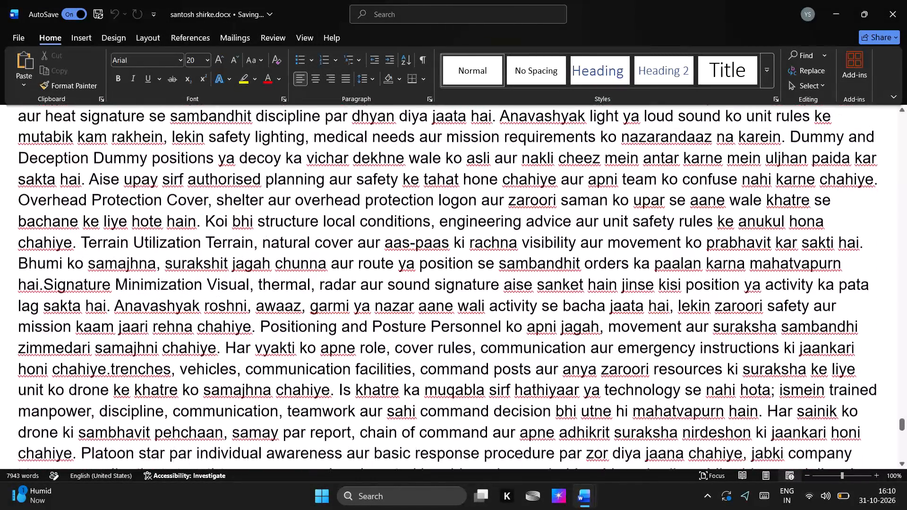
key("Down")
key("Down")
key("Down")
key("Down")
key("Down")
key("Down")
key("Down")
key("Down")
key("Down")
key("Down")
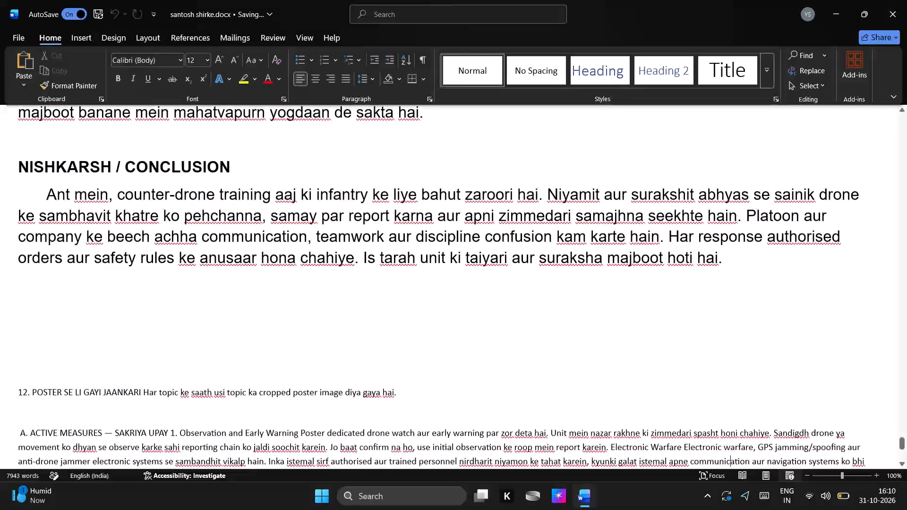
Examine the smaller-print section 12, POSTER SE LI GAYI JAANKARI, with its active and passive measures paragraphs, to the document's end.
key("Down")
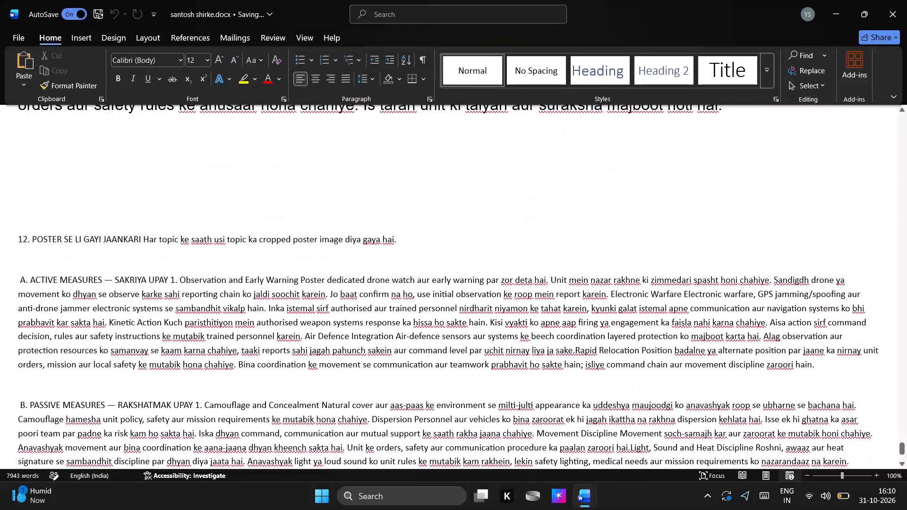
key("Down")
key("Down")
key("Down")
key("Down")
key("Down")
key("Down")
key("Down")
key("Down")
key("Down")
key("Down")
key("Down")
key("Down")
key("Down")
key("Down")
key("Down")
key("Down")
key("Down")
key("Down")
key("Down")
key("Down")
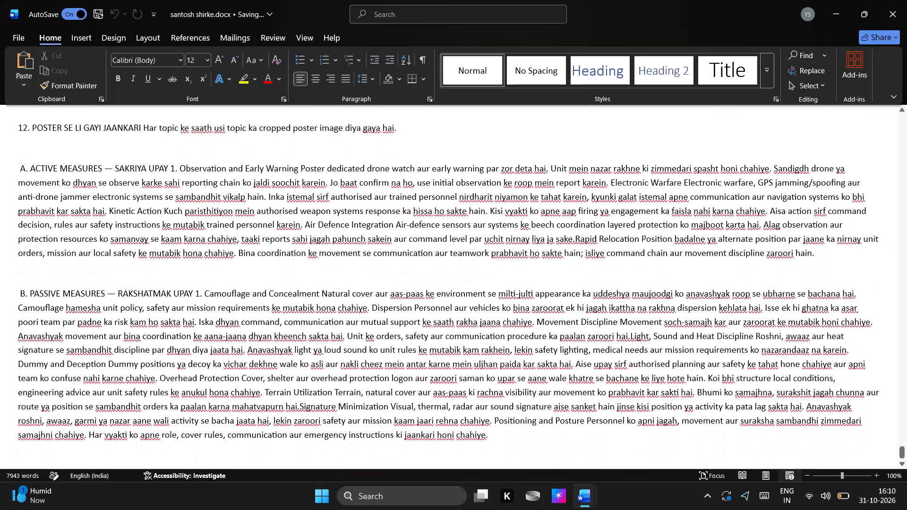
key("Down")
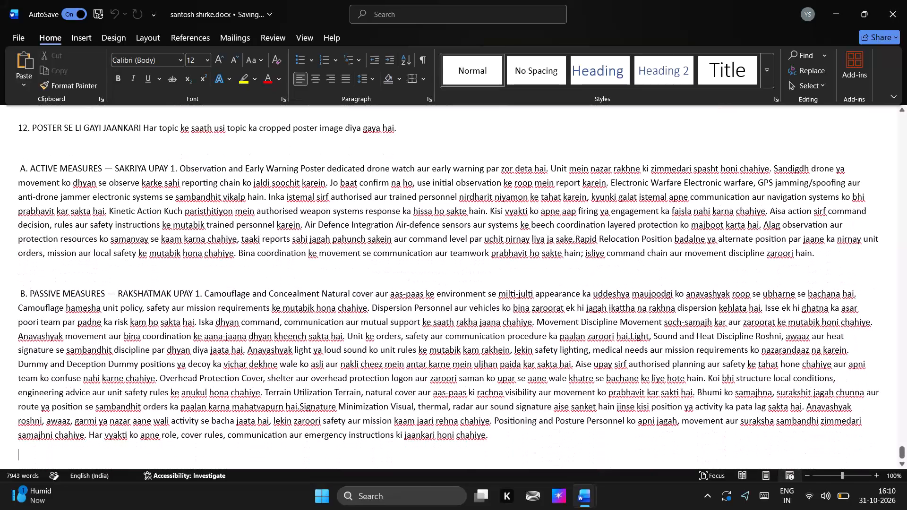
Review the text backward from the document's end through the large-print PASSIVE MEASURES and ACTIVE MEASURES sections to the paragraph introducing them.
key("Up")
key("Up")
key("Up")
key("Up")
key("Up")
key("Up")
key("Up")
key("Up")
key("Up")
key("Up")
key("Up")
key("Up")
key("Up")
key("Up")
key("Up")
key("Up")
key("Up")
key("Up")
key("Up")
key("Up")
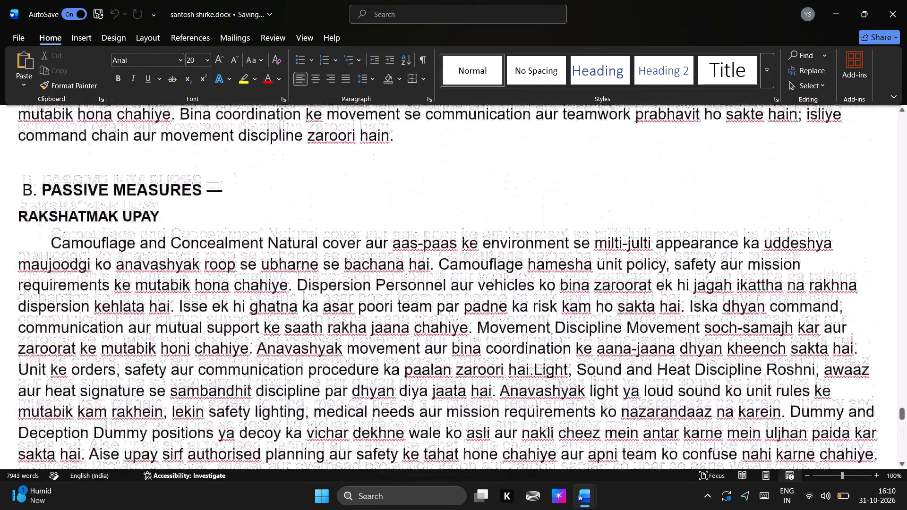
key("Up")
key("Up")
key("Up")
key("Up")
key("Up")
key("Up")
key("Up")
key("Up")
key("Up")
key("Up")
key("Up")
key("Up")
key("Up")
key("Up")
key("Up")
key("Up")
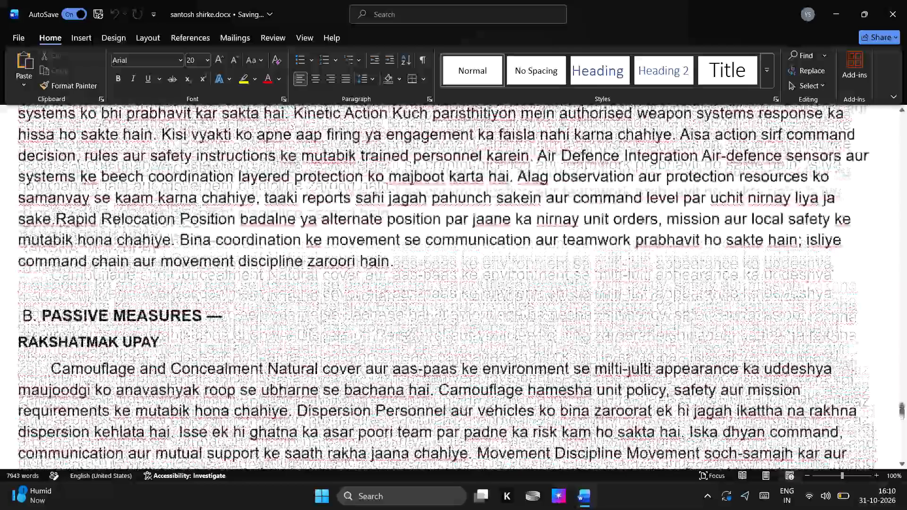
key("Up")
key("Up")
key("Up")
key("Up")
key("Up")
key("Up")
key("Up")
key("Up")
key("Up")
key("Up")
key("Up")
key("Up")
key("Up")
key("Up")
key("Up")
key("Up")
key("Up")
key("Up")
key("Up")
key("Up")
key("Up")
key("Up")
key("Up")
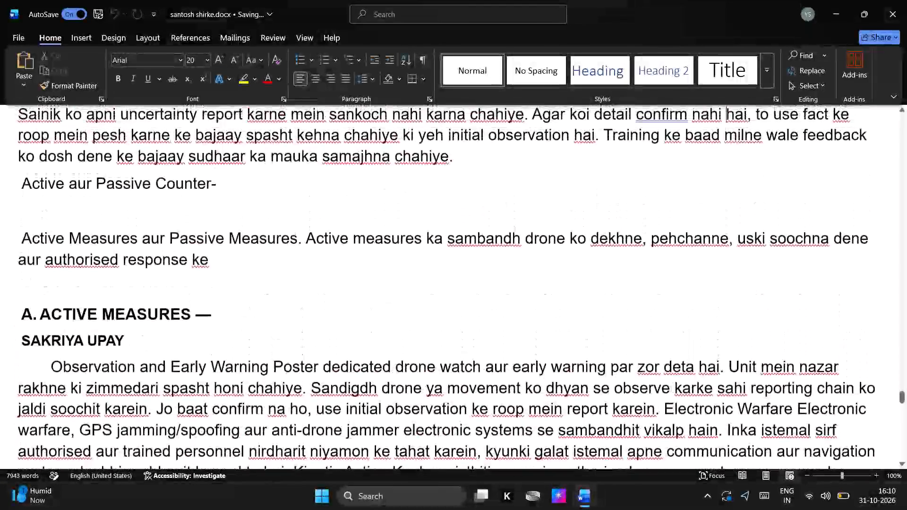
Review the text backward from the ACTIVE MEASURES introduction through sections 11 and 10 to section 9, Communication, Discipline aur Teamwork.
key("Up")
key("Up")
key("Up")
key("Up")
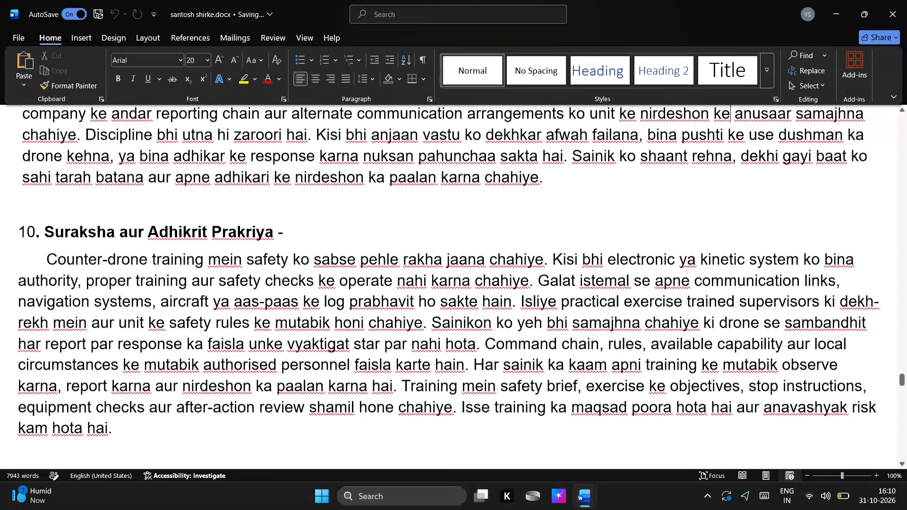
key("Up")
key("Up")
key("Up")
key("Up")
key("Up")
key("Up")
key("Up")
key("Up")
key("Up")
key("Up")
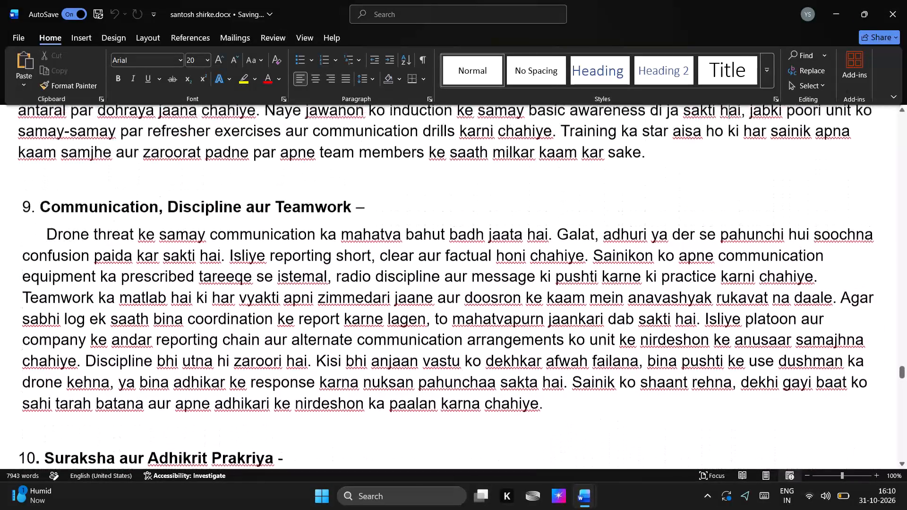
key("Up")
key("Up")
key("Up")
Read forward again through sections 9, 10 and 11 to the line "Active aur Passive Counter-", checking headings and spacing.
key("Down")
key("Down")
key("Down")
key("Down")
key("Down")
key("Down")
key("Down")
key("Down")
key("Down")
key("Down")
key("Down")
key("Down")
key("Down")
key("Down")
key("Down")
key("Down")
key("Down")
key("Down")
key("Down")
key("Down")
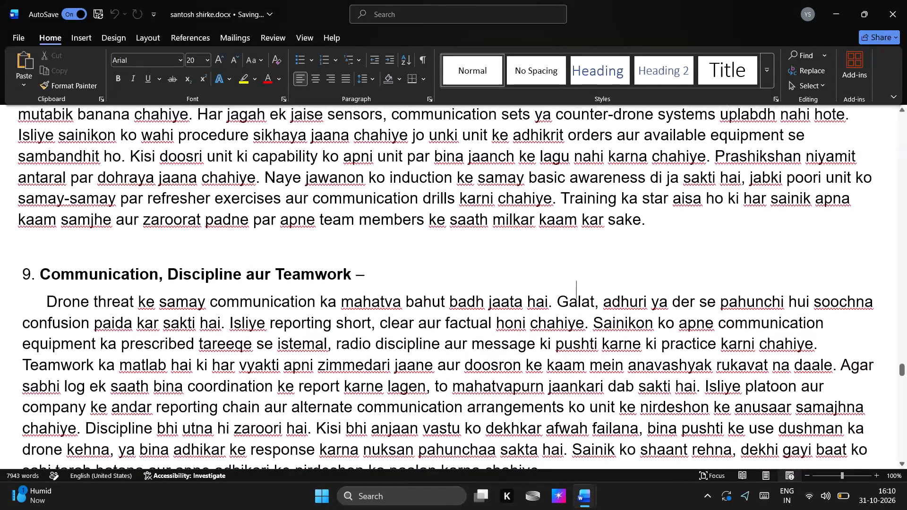
key("Down")
key("Down")
key("Down")
key("Down")
key("Down")
key("Down")
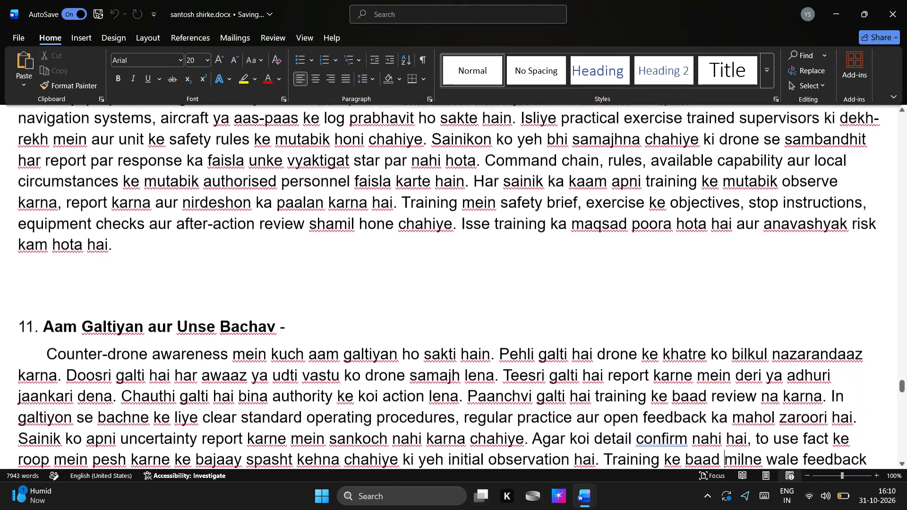
key("Down")
key("Down")
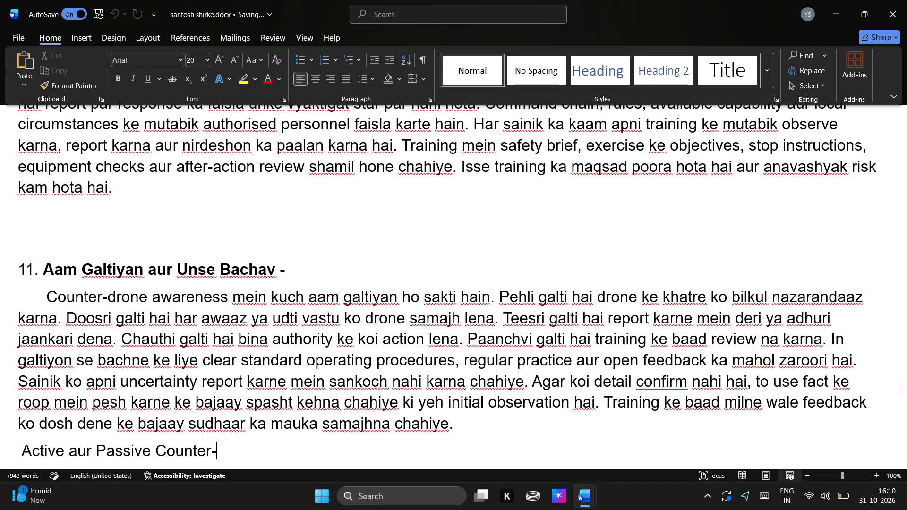
Examine the ACTIVE MEASURES section and the PASSIVE MEASURES section that follows, checking their headings and body text.
key("Down")
key("Down")
key("Down")
key("Down")
key("Down")
key("Down")
key("Down")
key("Down")
key("Down")
key("Down")
key("Down")
key("Down")
key("Down")
key("Down")
key("Down")
key("Down")
key("Down")
key("Down")
key("Down")
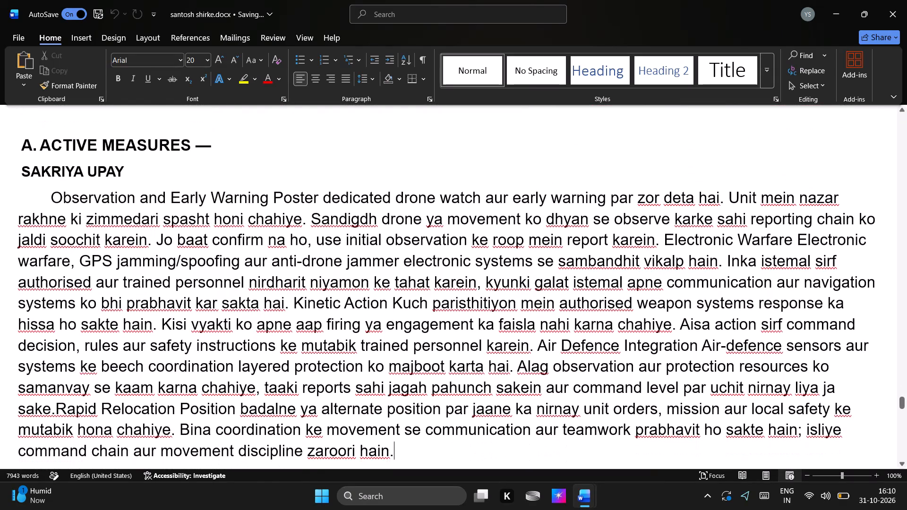
key("Down")
key("Down")
key("Down")
key("Down")
key("Down")
key("Down")
key("Down")
key("Down")
key("Down")
key("Down")
key("Down")
key("Down")
key("Down")
key("Down")
key("Down")
key("Down")
key("Down")
key("Down")
key("Down")
key("Down")
key("Down")
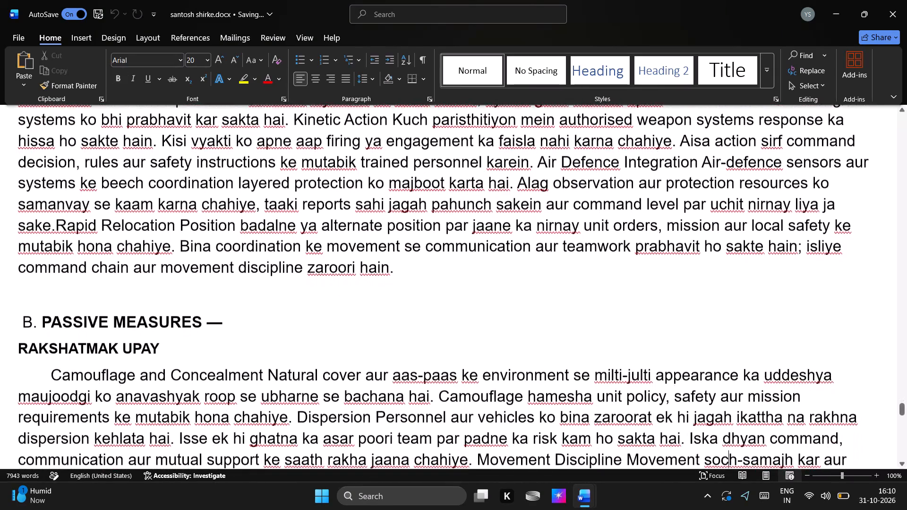
key("Down")
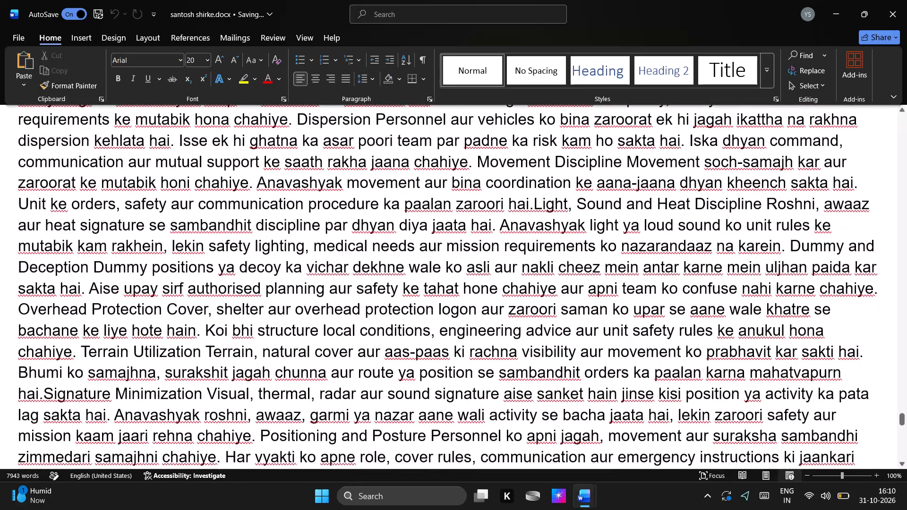
key("Down")
Go back from the PASSIVE MEASURES body text into the ACTIVE MEASURES paragraph to recheck the text around both headings.
key("Up")
key("Up")
key("Up")
key("Up")
key("Up")
key("Up")
key("Up")
key("Up")
key("Up")
key("Up")
key("Up")
key("Up")
key("Up")
key("Up")
key("Up")
key("Up")
key("Up")
key("Up")
key("Up")
key("Up")
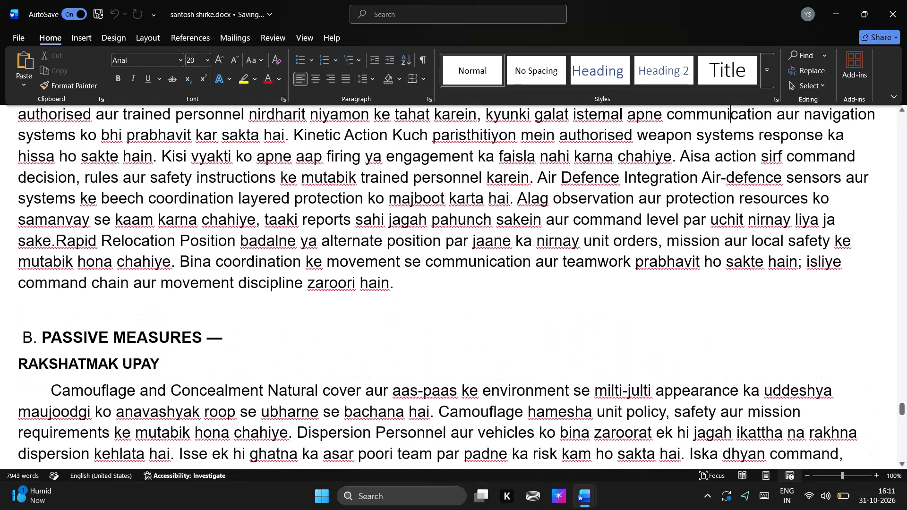
Read forward through the PASSIVE MEASURES section and closing paragraphs to the NISHKARSH / CONCLUSION section.
key("Down")
key("Down")
key("Down")
key("Down")
key("Down")
key("Down")
key("Down")
key("Down")
key("Down")
key("Down")
key("Down")
key("Down")
key("Down")
key("Down")
key("Down")
key("Down")
key("Down")
key("Down")
key("Down")
key("Down")
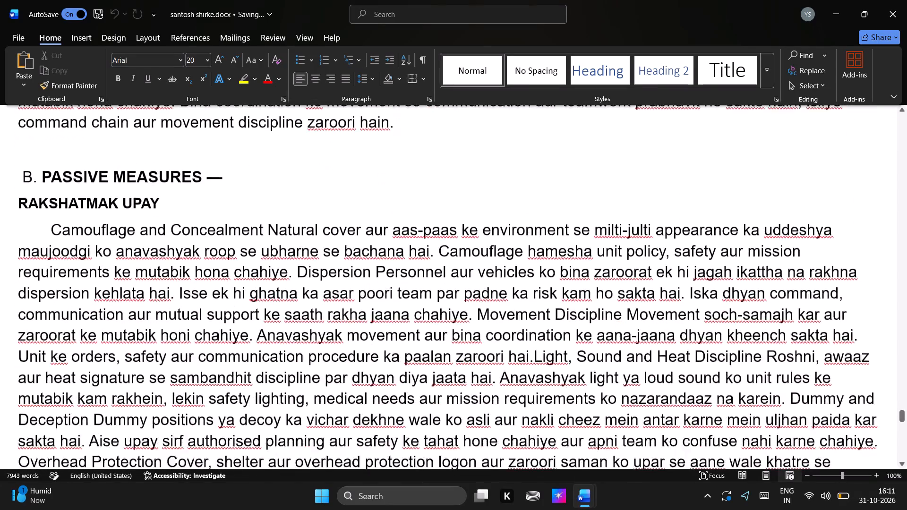
key("Down")
key("Down")
key("Down")
key("Down")
key("Down")
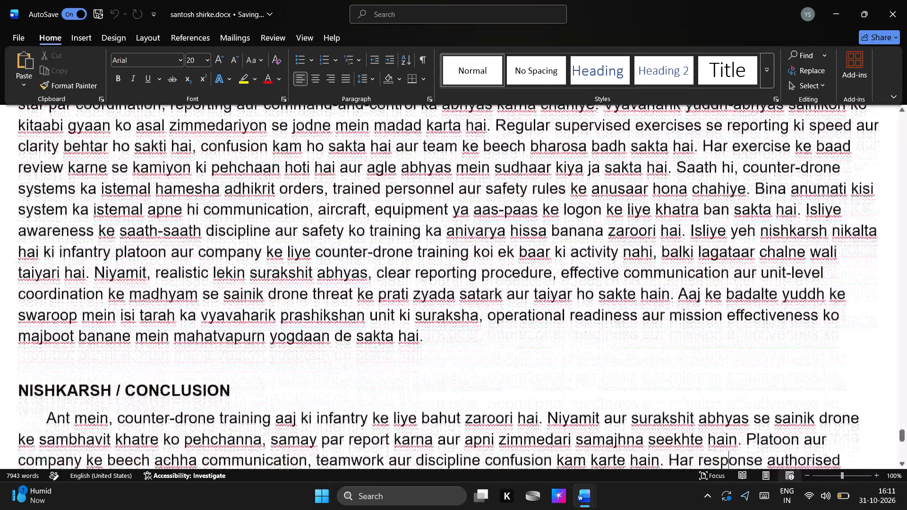
key("Down")
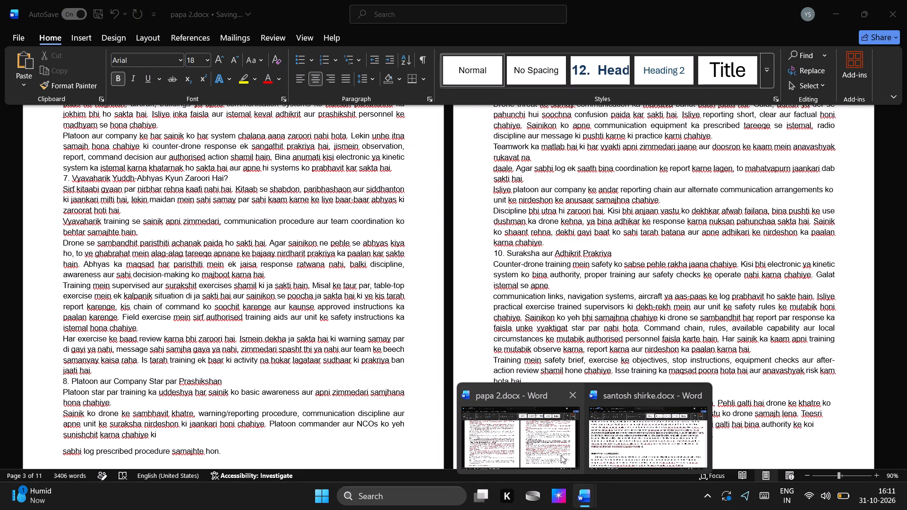
Switch to papa 2.docx and copy the illustrated ACTIVE MEASURES — SAKRIYA UPAY block with the Observation and Early Warning picture from section 12.
left_click(540, 442)
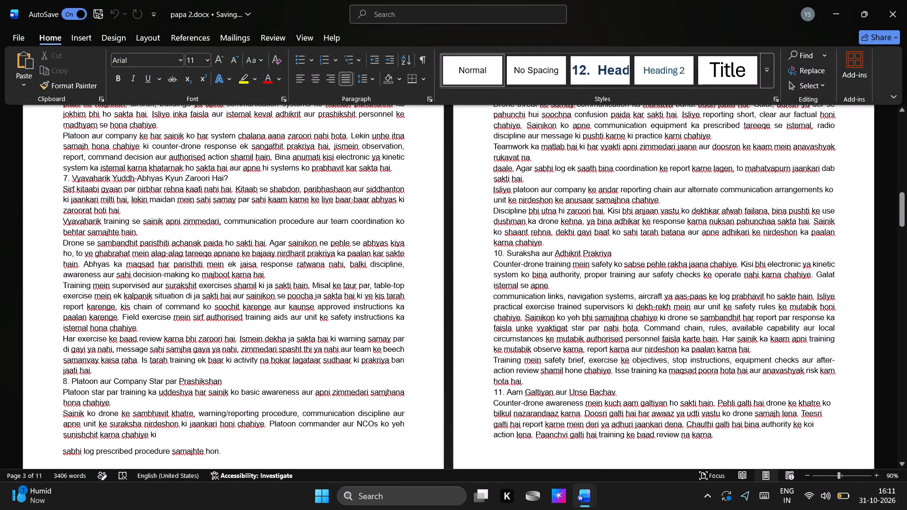
left_click(760, 474)
left_click_drag(903, 198, 906, 231)
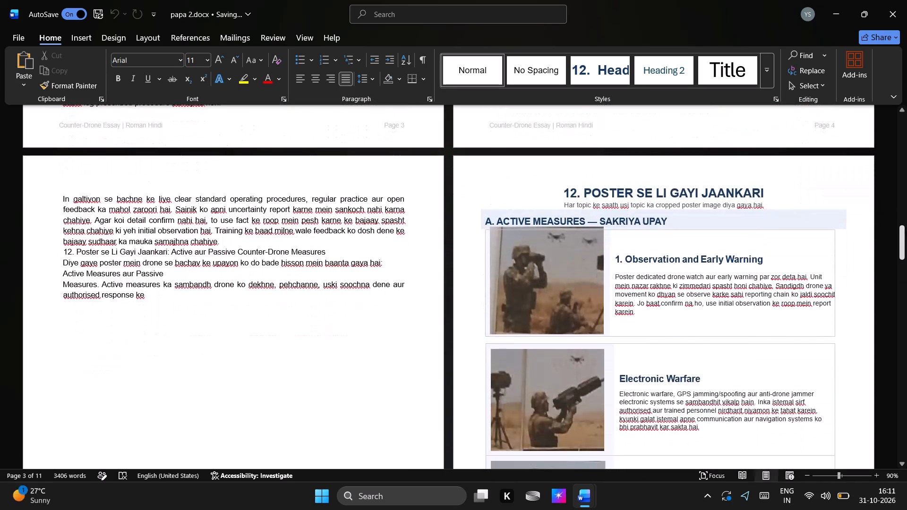
left_click(571, 270)
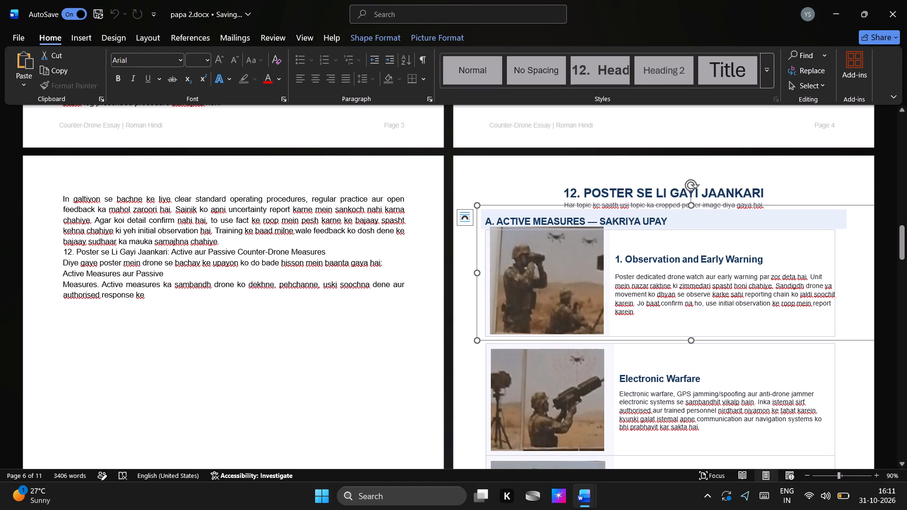
right_click(560, 264)
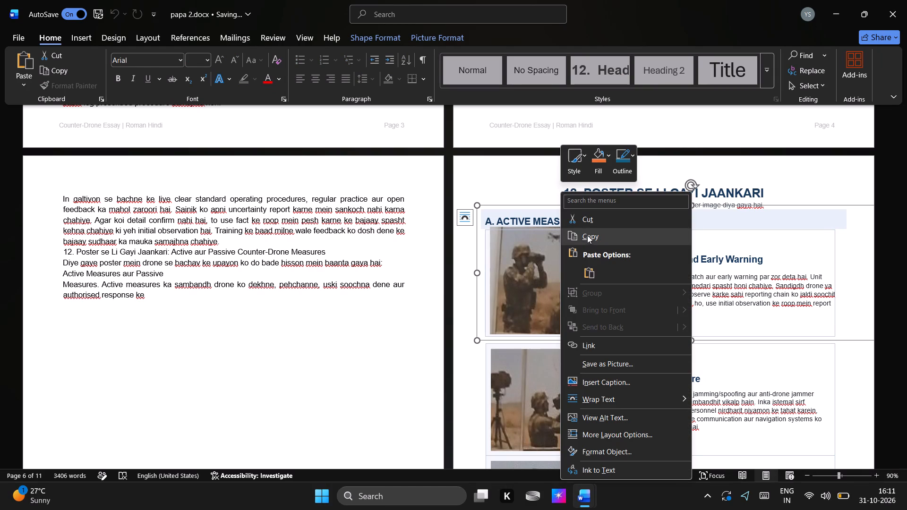
left_click(588, 234)
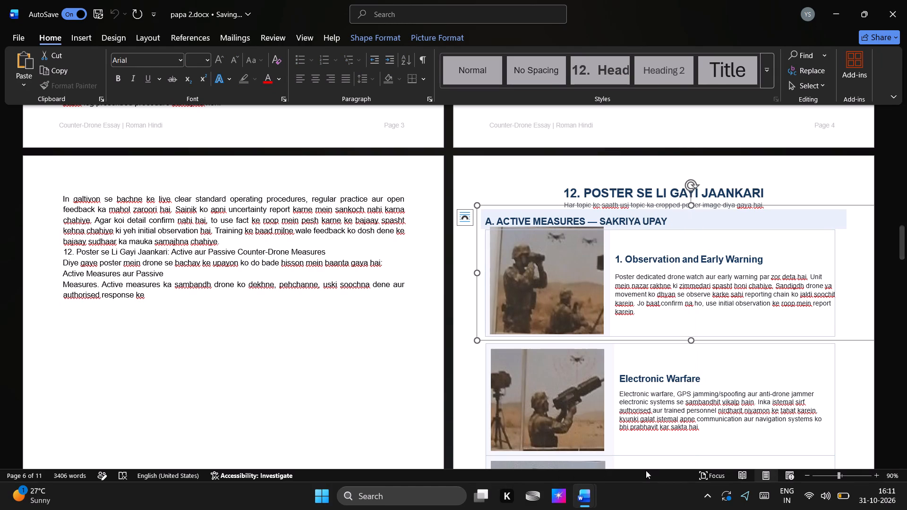
In the large-print essay document, paste the copied block on a new line above the NISHKARSH / CONCLUSION heading and add a line after it.
left_click(633, 431)
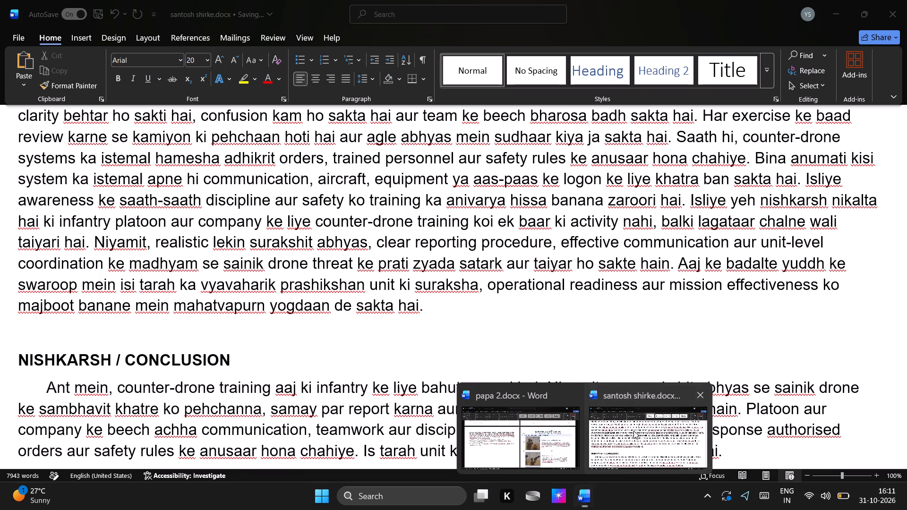
left_click(447, 312)
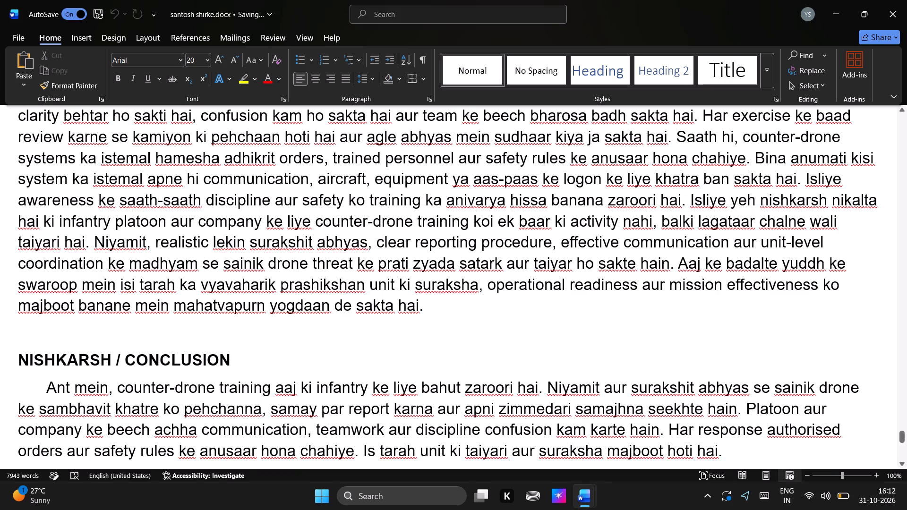
key("Return")
key("Return")
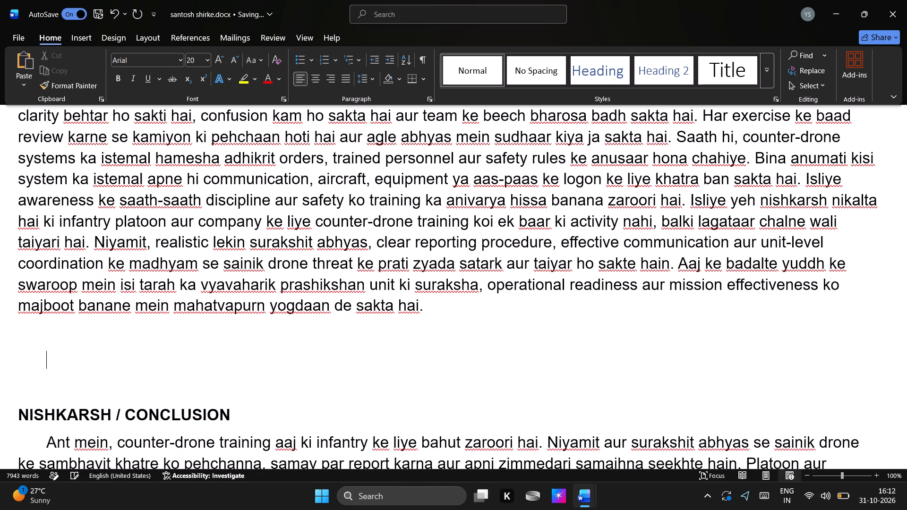
key("ctrl+v")
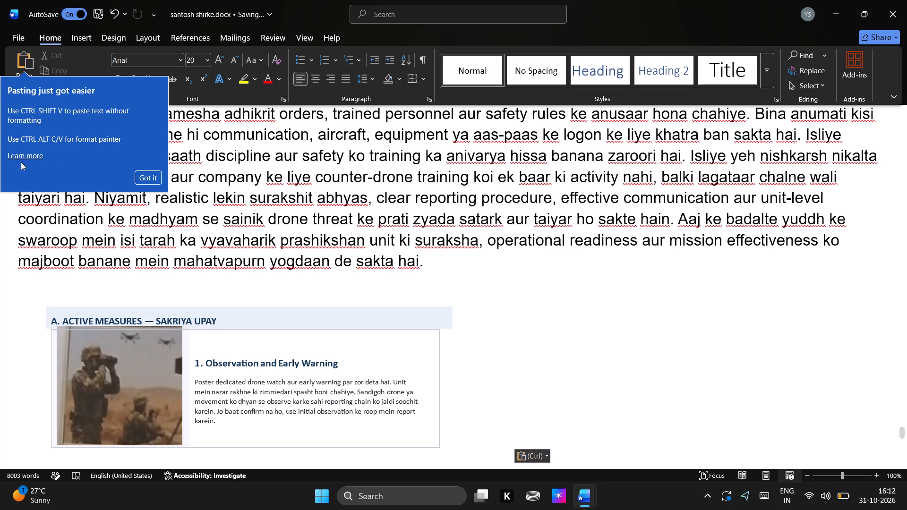
left_click(149, 177)
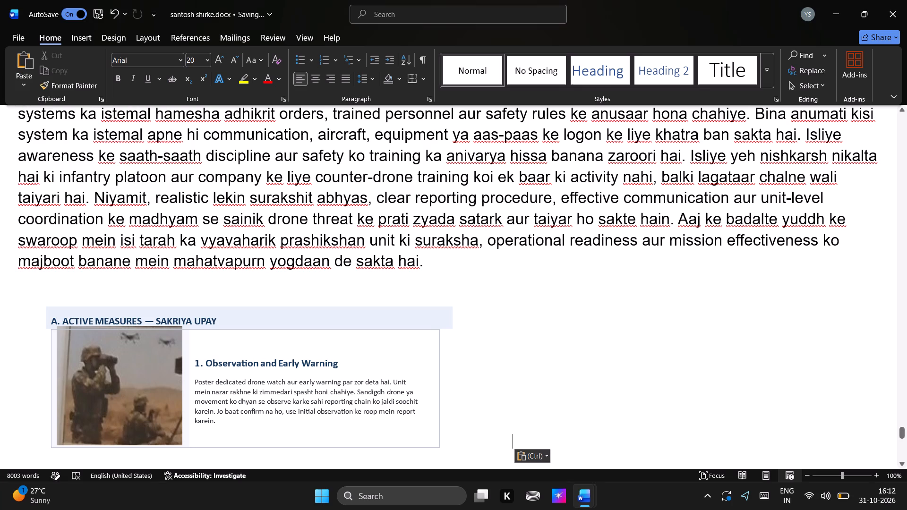
key("Return")
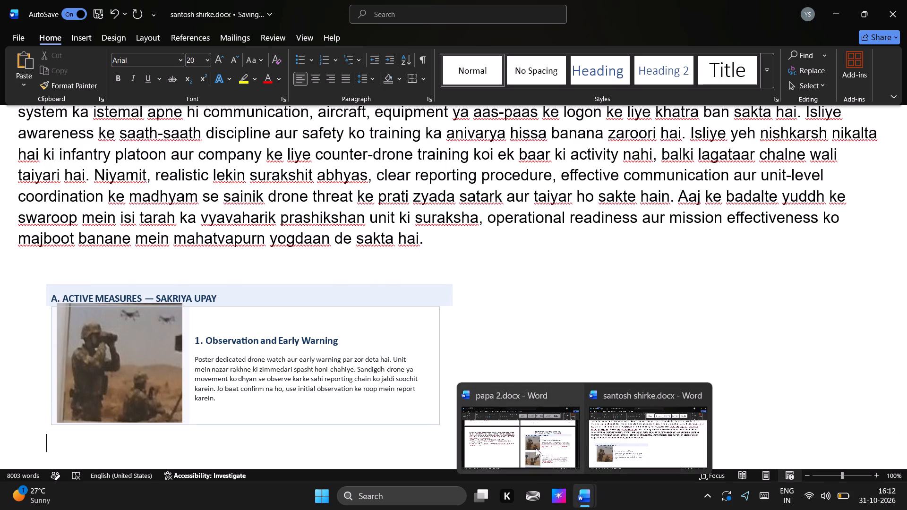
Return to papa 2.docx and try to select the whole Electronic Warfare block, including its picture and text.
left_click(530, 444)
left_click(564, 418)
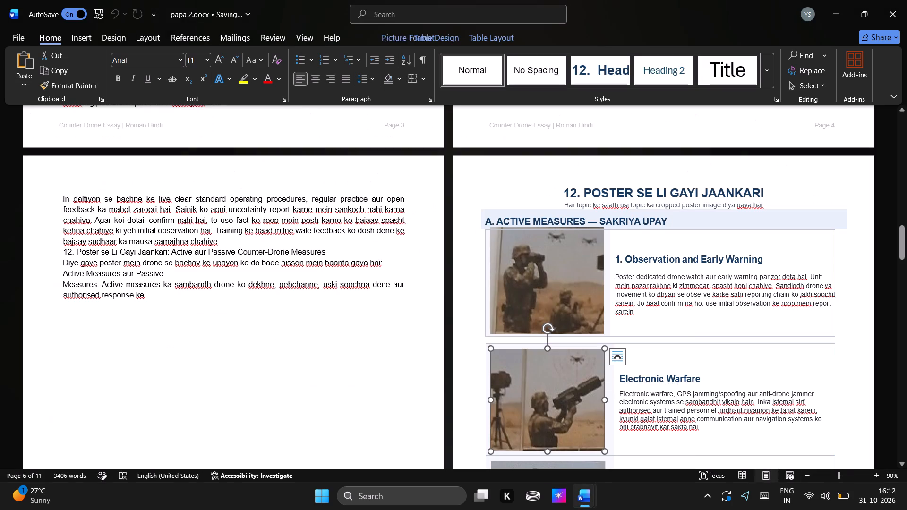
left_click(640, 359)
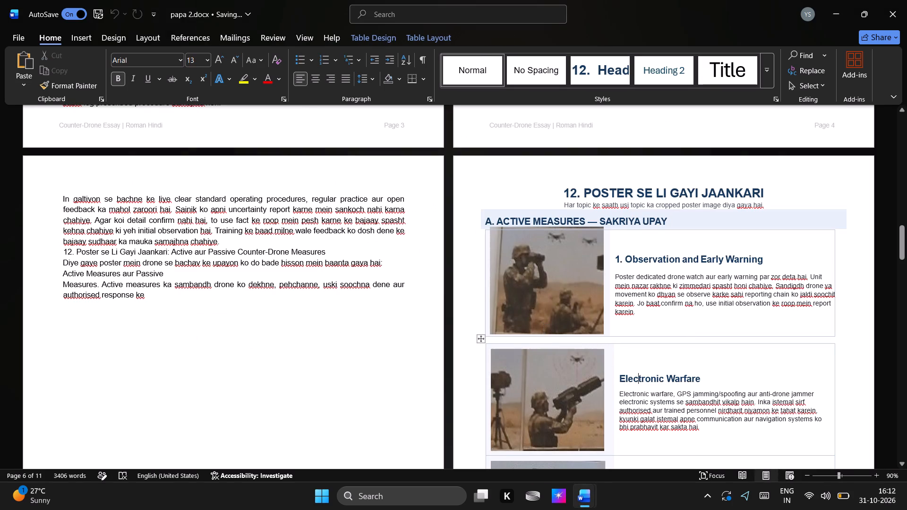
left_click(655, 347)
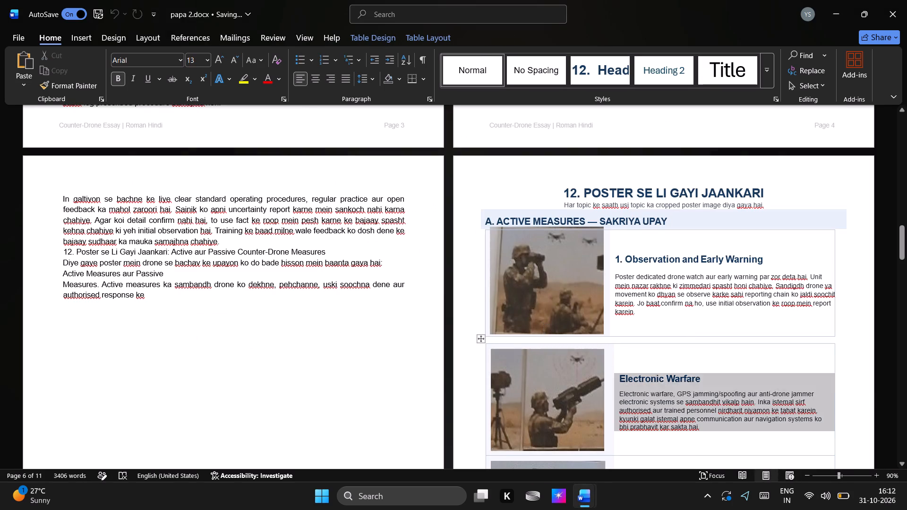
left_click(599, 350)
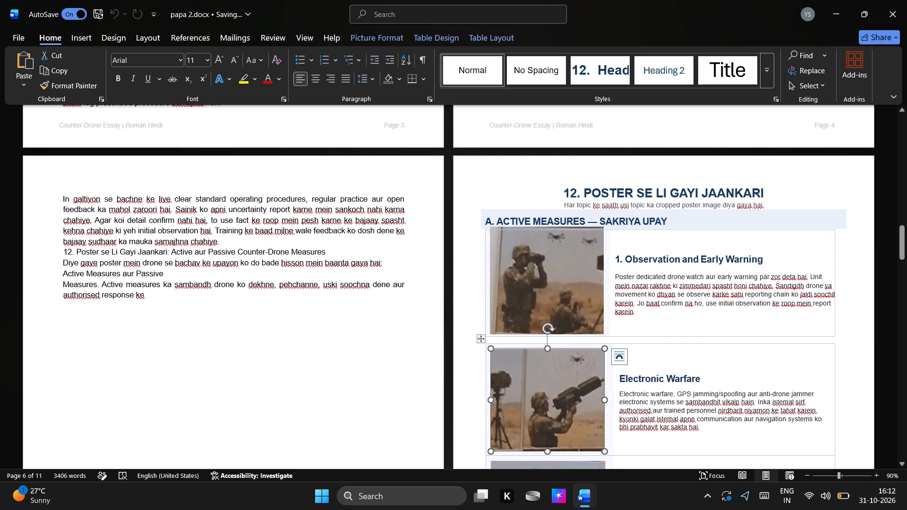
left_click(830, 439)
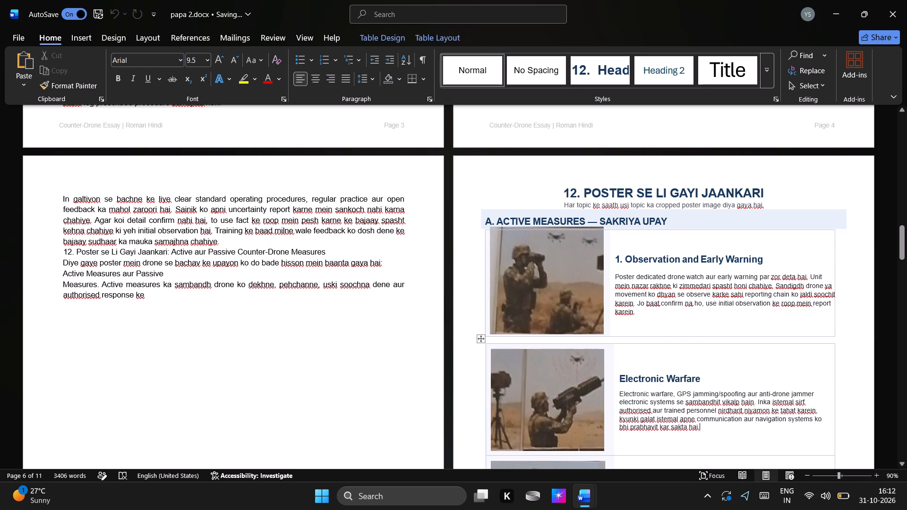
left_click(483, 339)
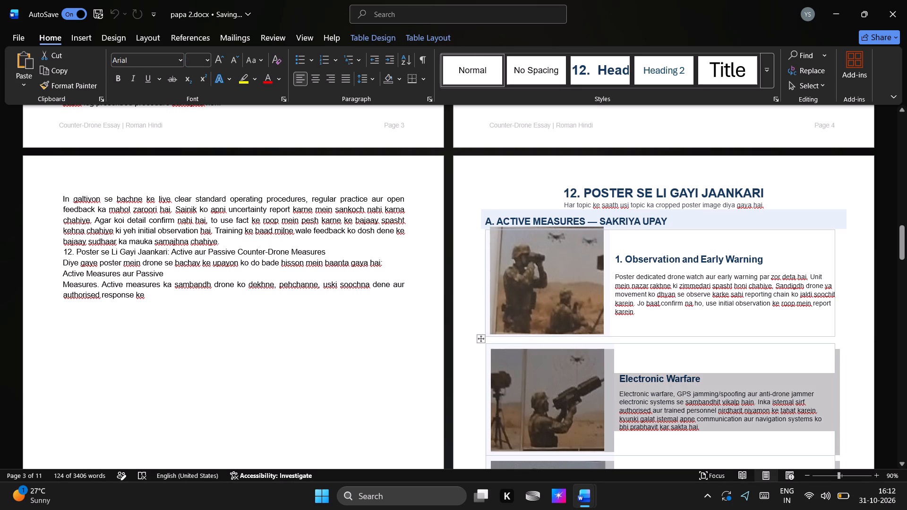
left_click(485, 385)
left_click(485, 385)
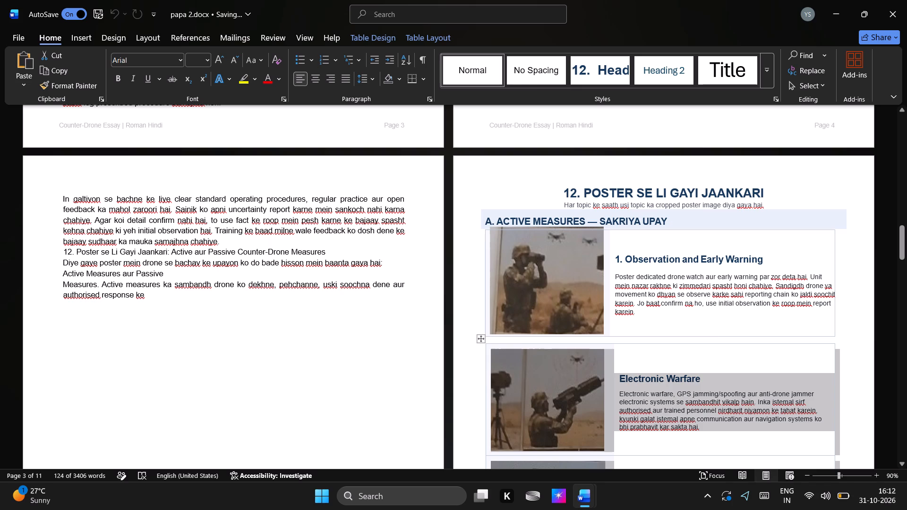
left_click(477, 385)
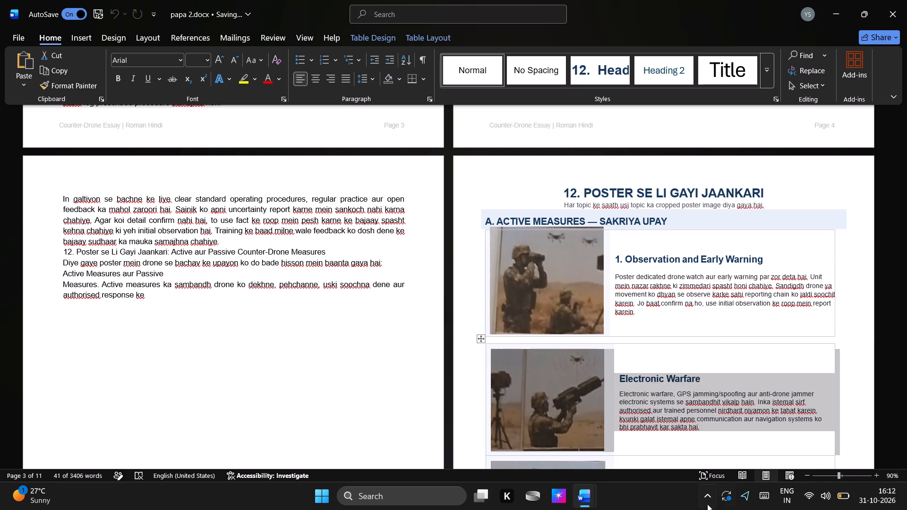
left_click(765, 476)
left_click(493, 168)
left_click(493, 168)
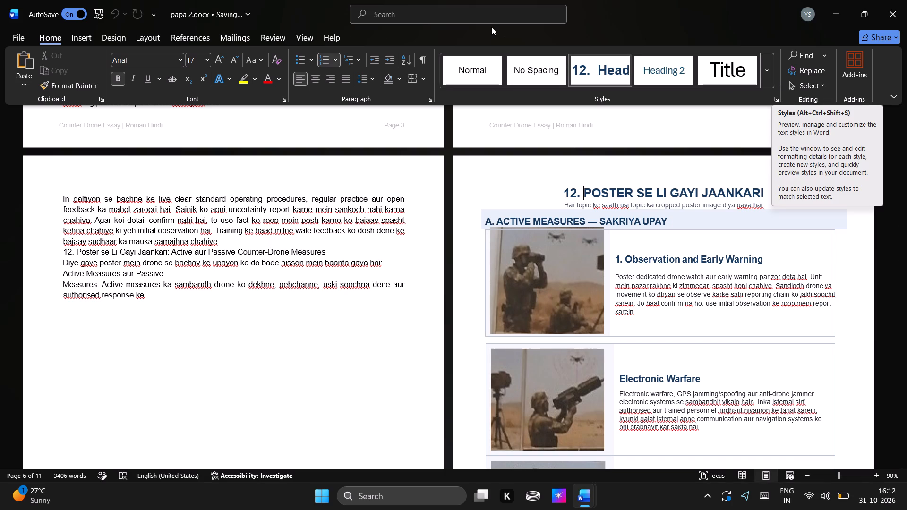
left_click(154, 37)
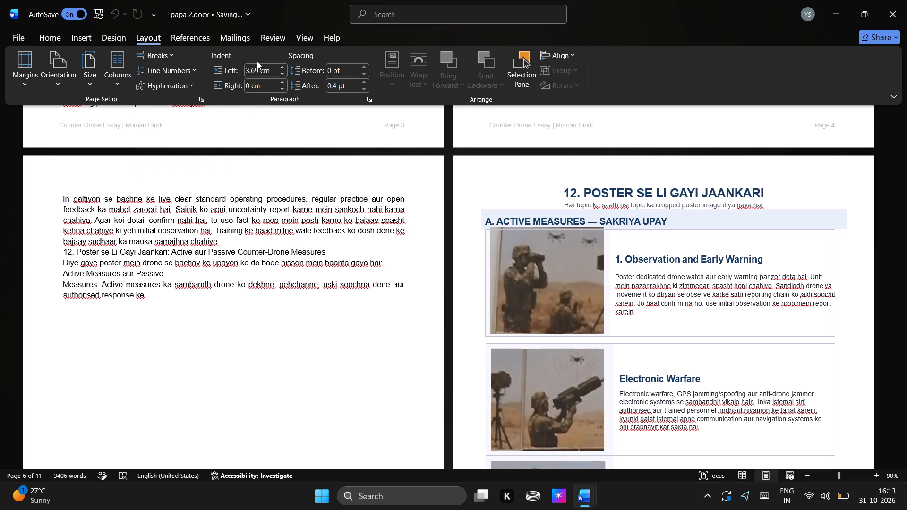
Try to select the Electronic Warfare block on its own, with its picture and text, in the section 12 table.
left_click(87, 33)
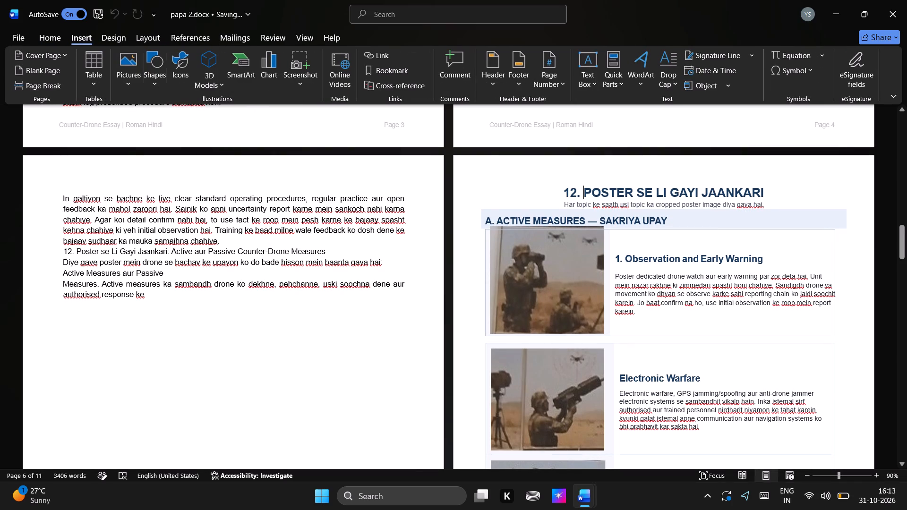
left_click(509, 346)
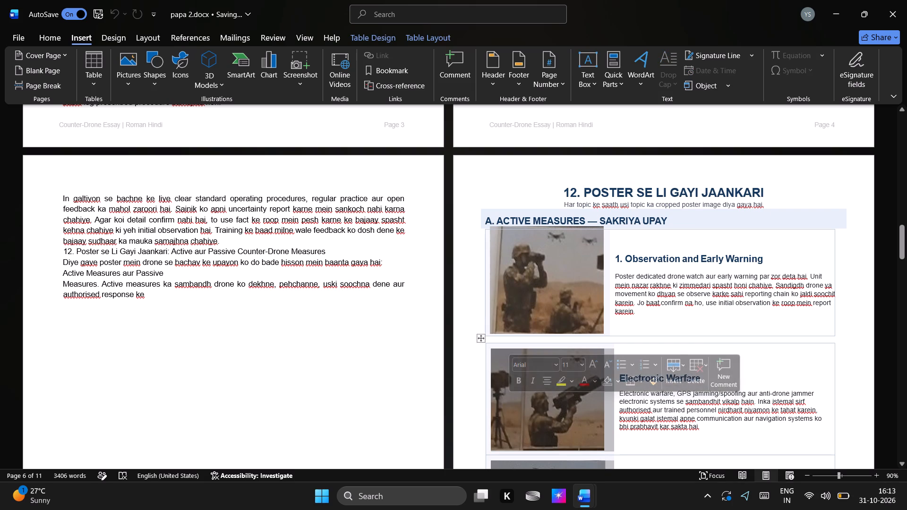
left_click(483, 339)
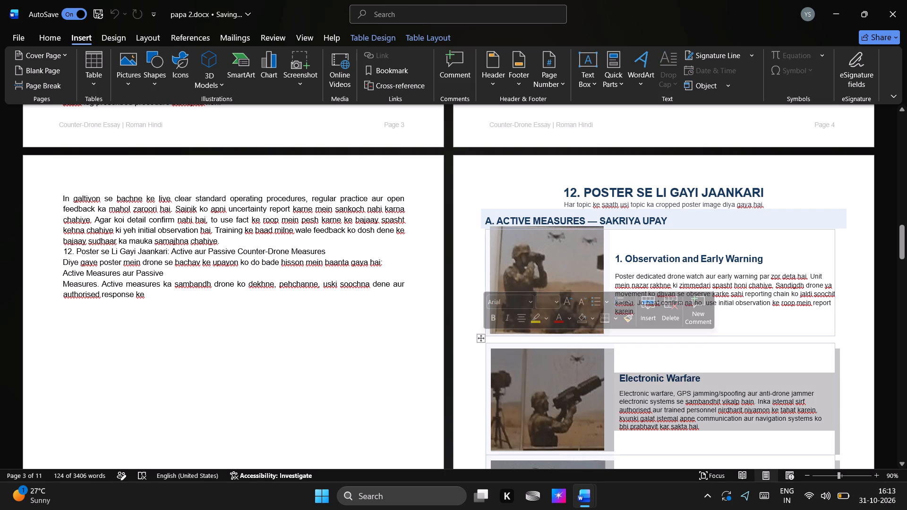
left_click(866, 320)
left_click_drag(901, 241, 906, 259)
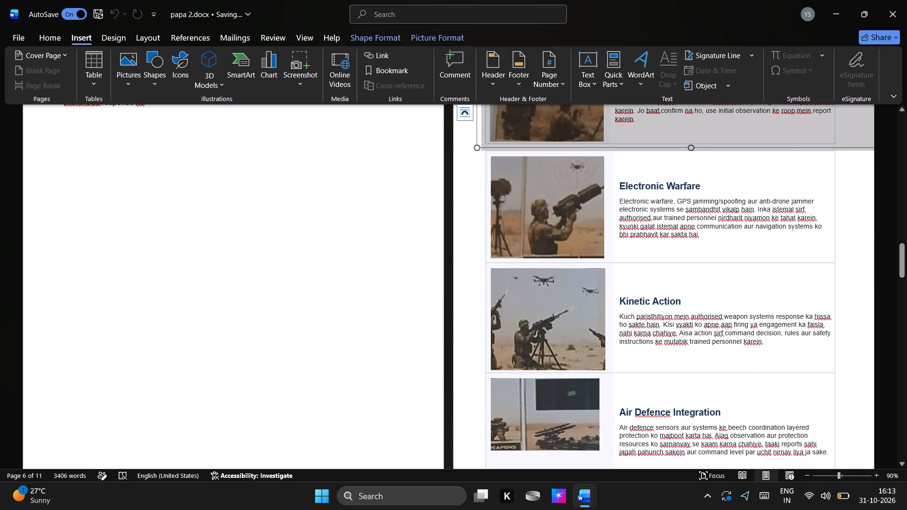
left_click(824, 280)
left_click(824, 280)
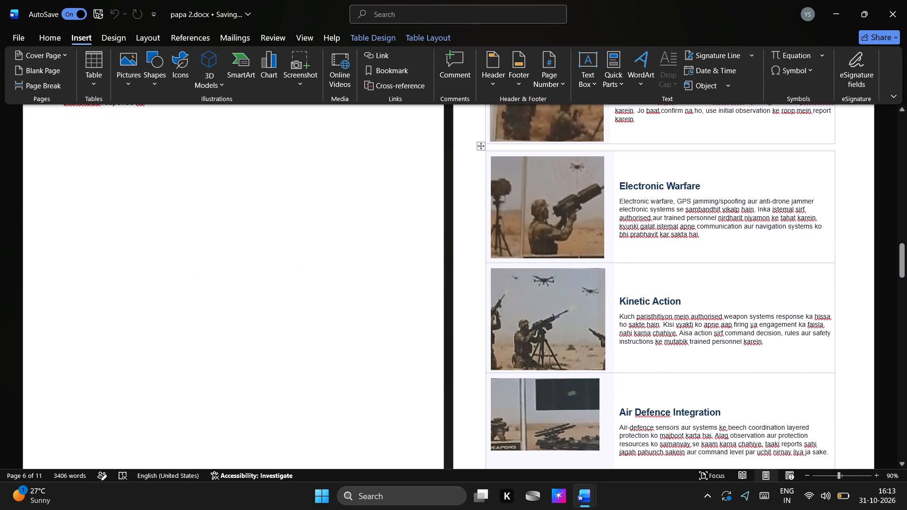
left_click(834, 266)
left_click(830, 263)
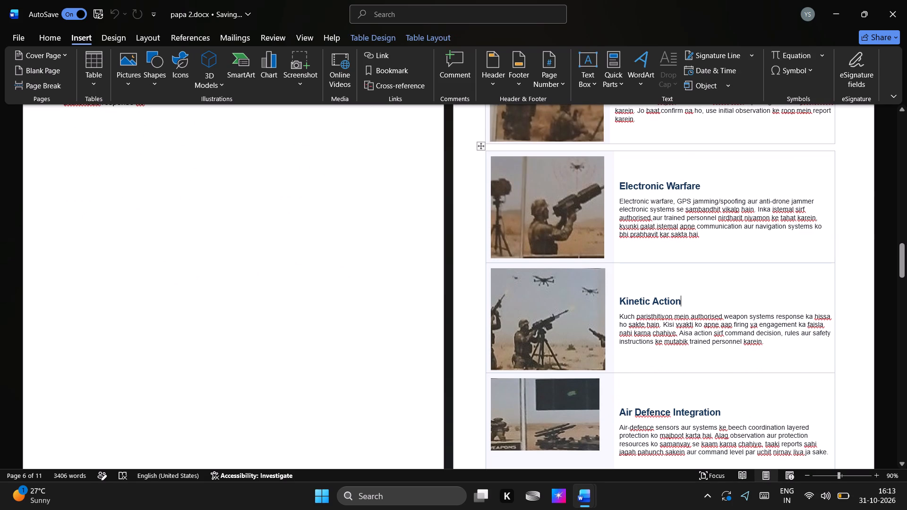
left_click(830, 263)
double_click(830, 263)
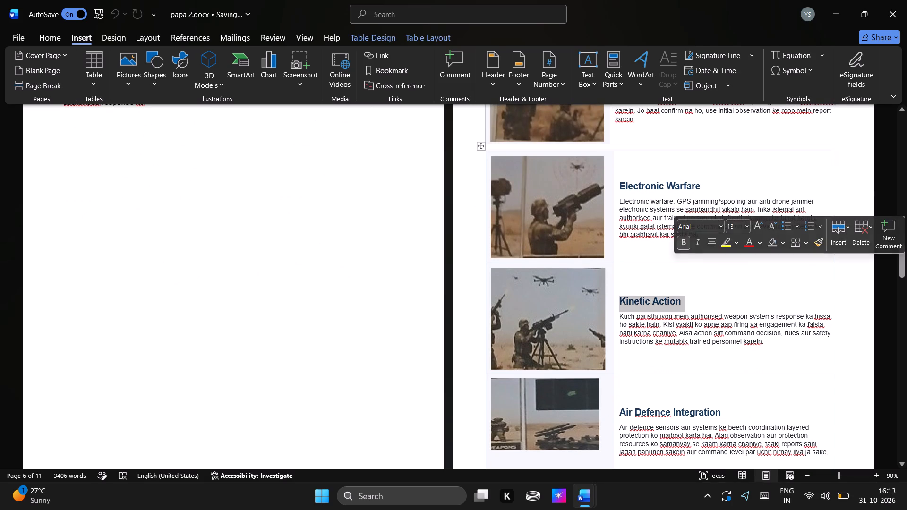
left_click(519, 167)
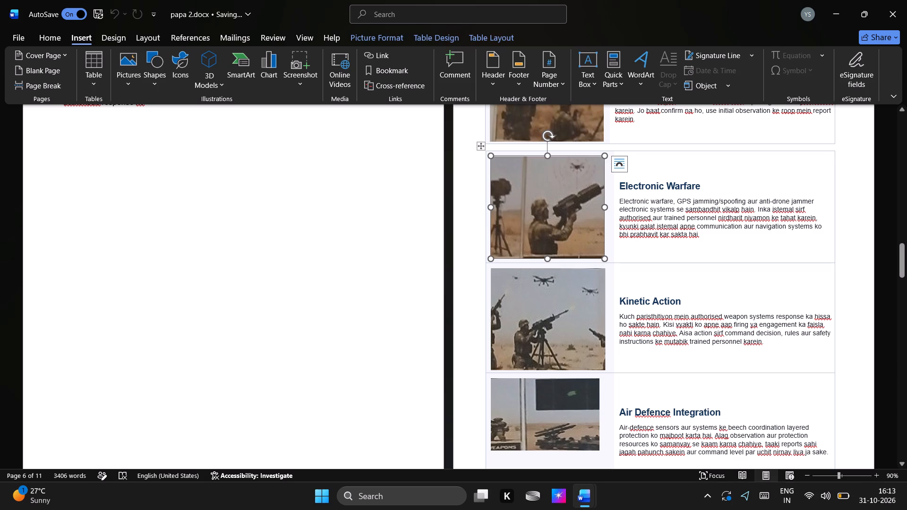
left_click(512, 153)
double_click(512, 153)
Resize the ACTIVE MEASURES — SAKRIYA UPAY picture block in height, leaving it slightly taller above the Electronic Warfare table.
left_click(594, 135)
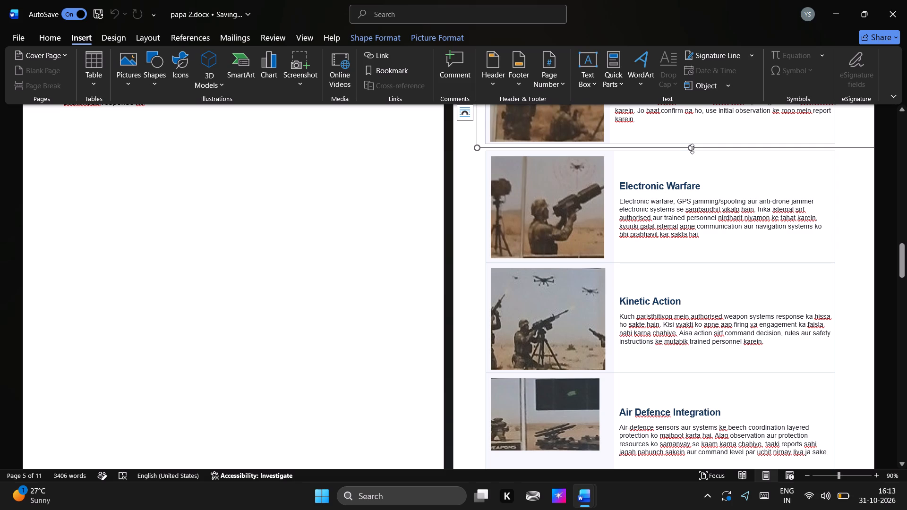
left_click_drag(692, 149, 693, 93)
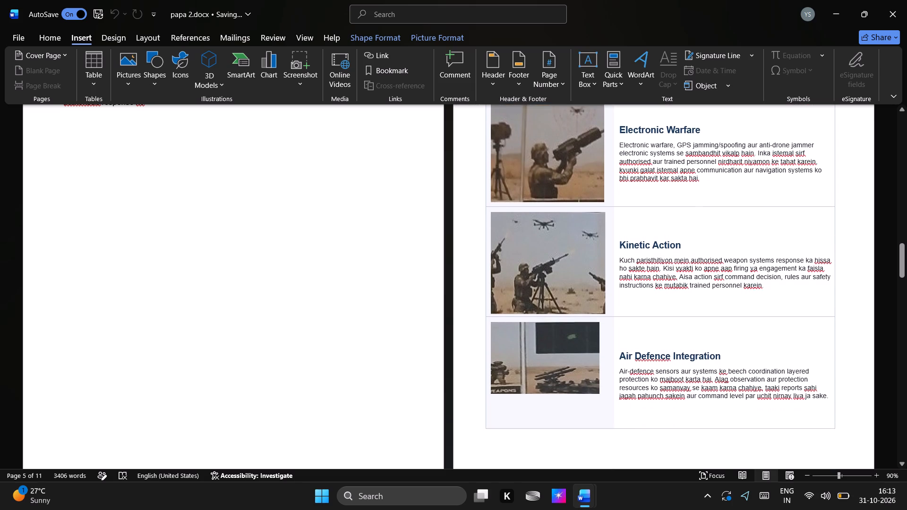
left_click_drag(693, 93, 706, 181)
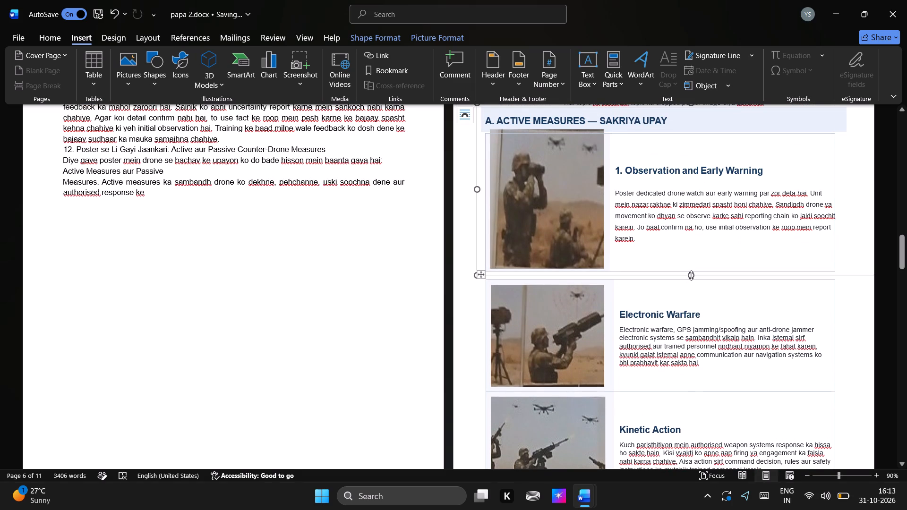
left_click_drag(691, 275, 691, 265)
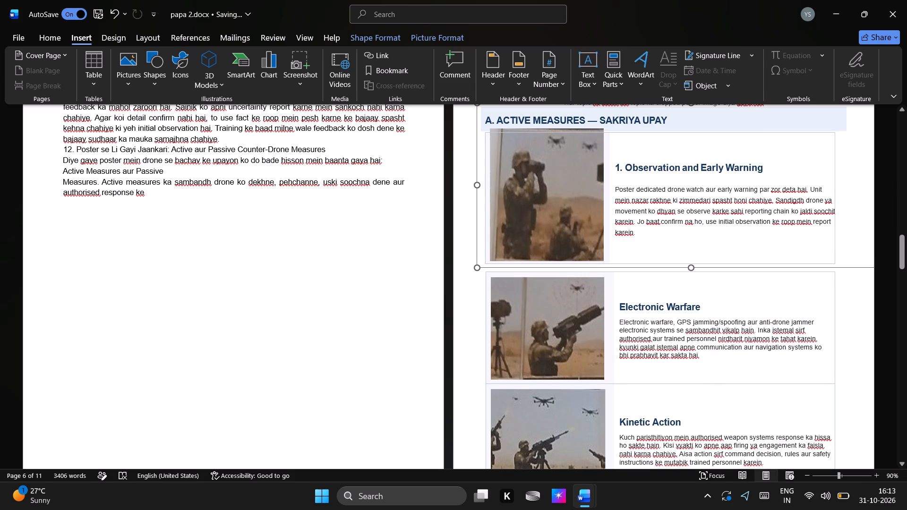
left_click_drag(691, 265, 690, 257)
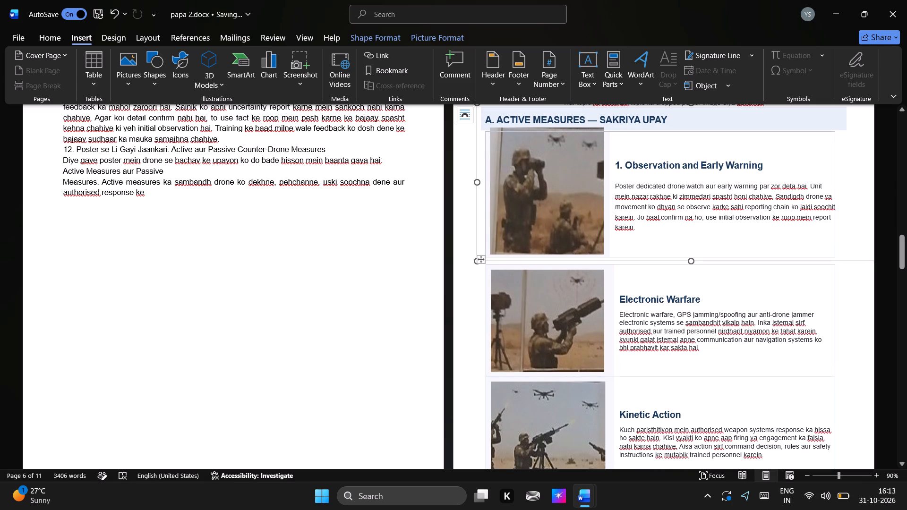
Select the whole table with the Electronic Warfare, Kinetic Action and Air Defence Integration blocks and copy it.
left_click(505, 273)
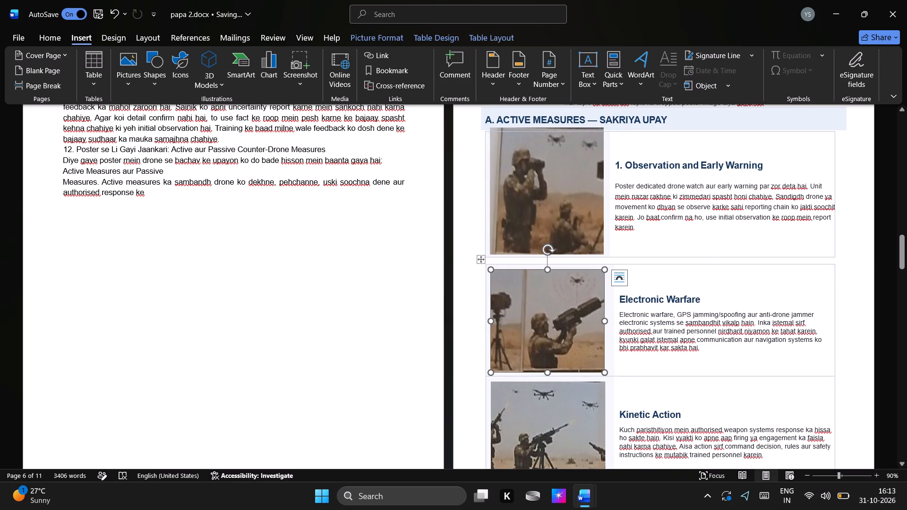
left_click(478, 262)
left_click(483, 260)
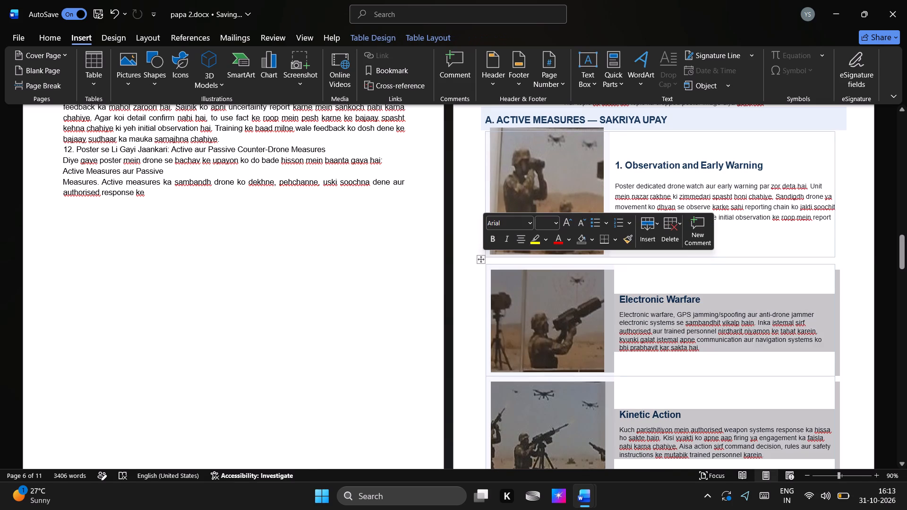
scroll(690, 341, "up", 1)
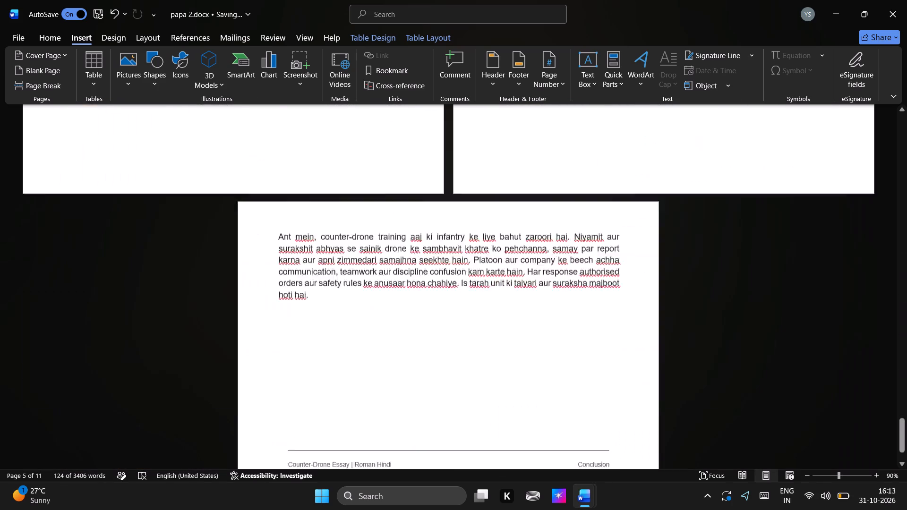
scroll(690, 341, "up", 3)
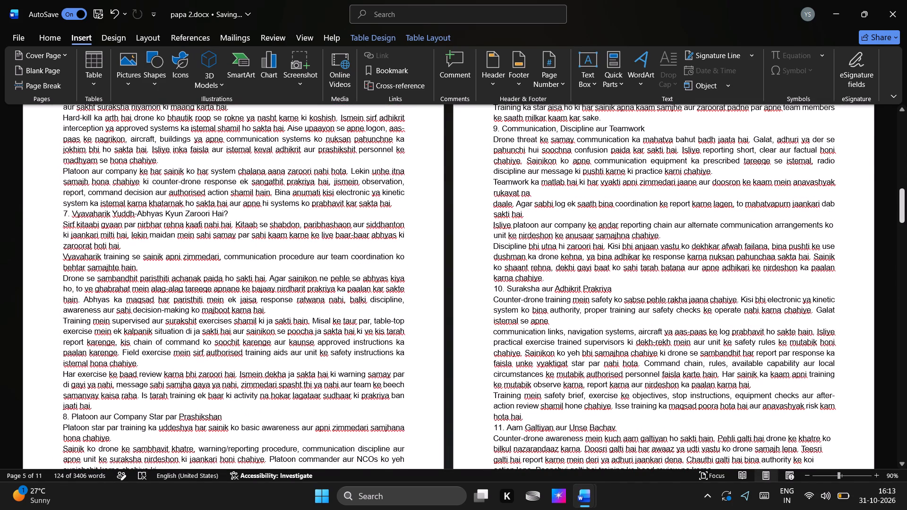
left_click_drag(903, 202, 901, 238)
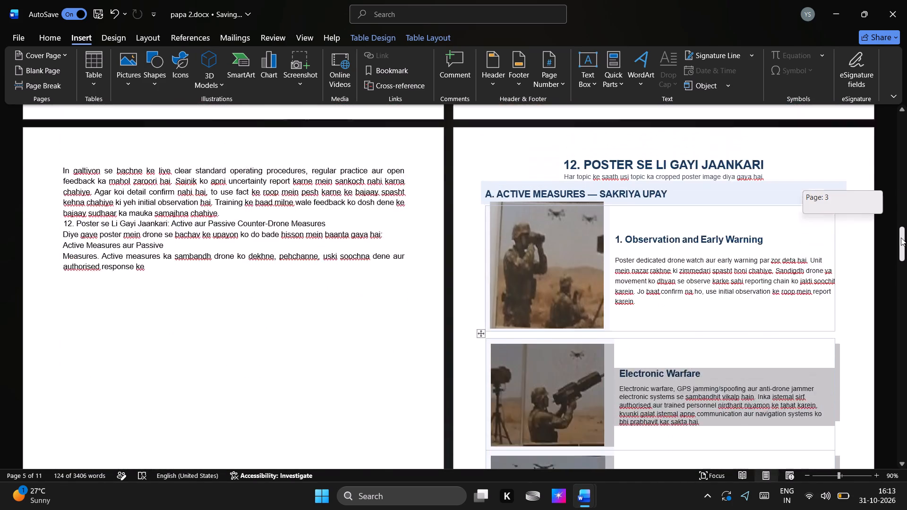
left_click_drag(901, 238, 905, 260)
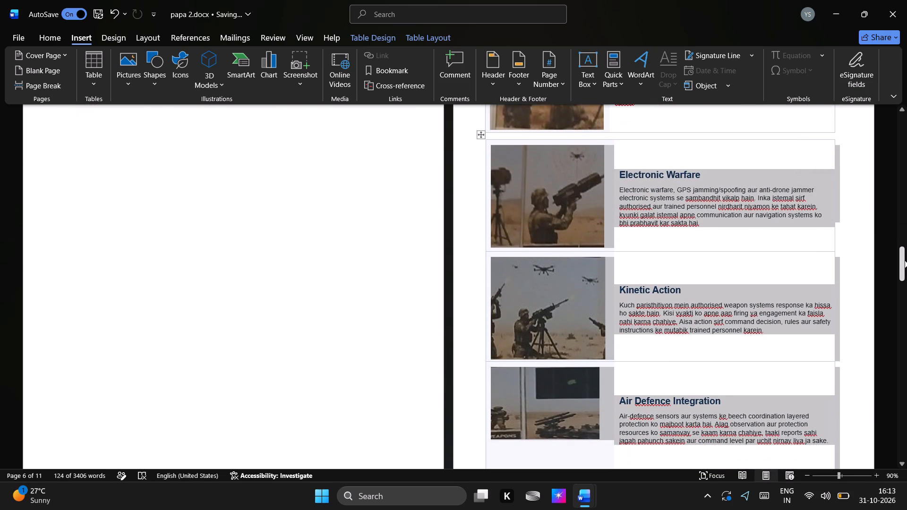
key("ctrl+c")
key("ctrl+c")
key("ctrl+c")
key("ctrl+c")
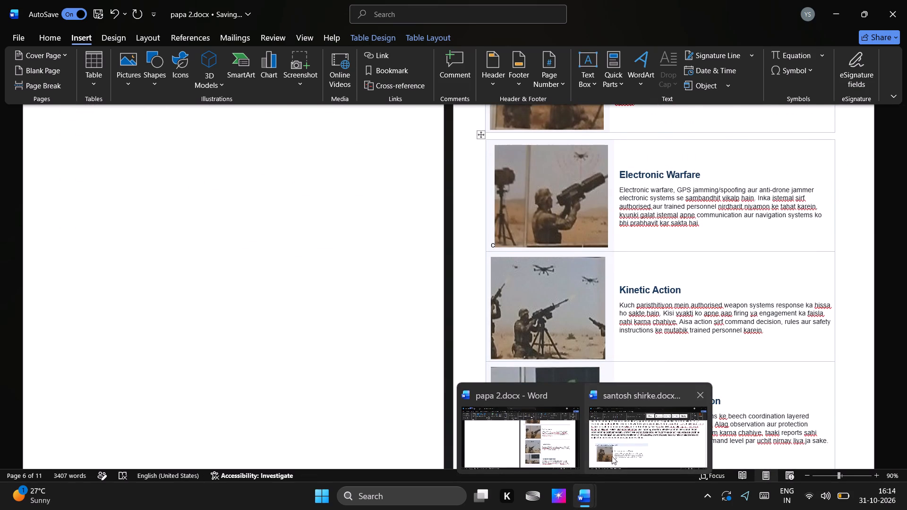
Switch to the large-print essay document and paste the copied table below the Observation and Early Warning block.
left_click(612, 456)
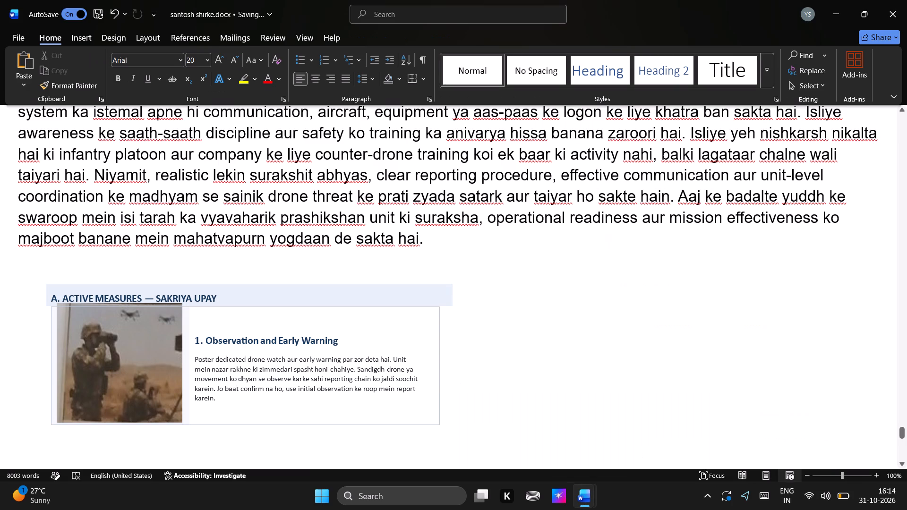
key("ctrl+v")
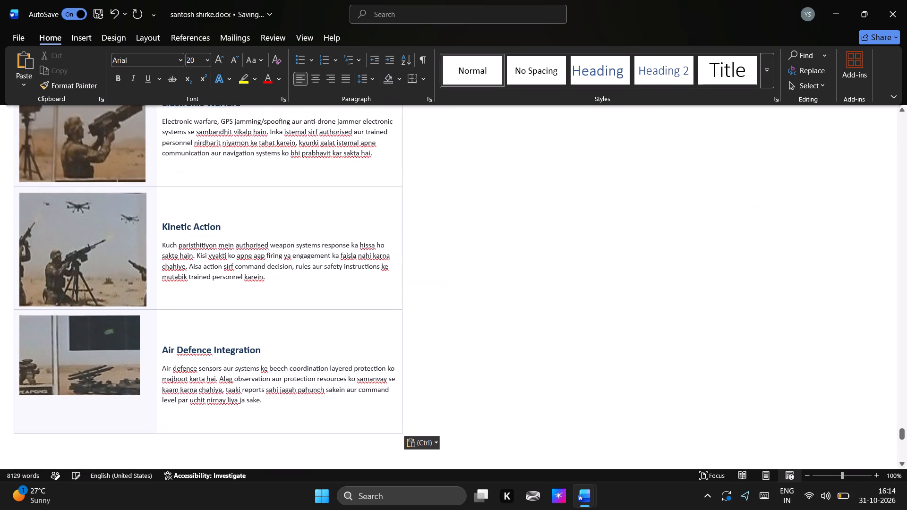
Remove the indent and the blank line before the ACTIVE MEASURES — SAKRIYA UPAY block so it sits directly under the preceding paragraph.
left_click_drag(900, 433, 900, 430)
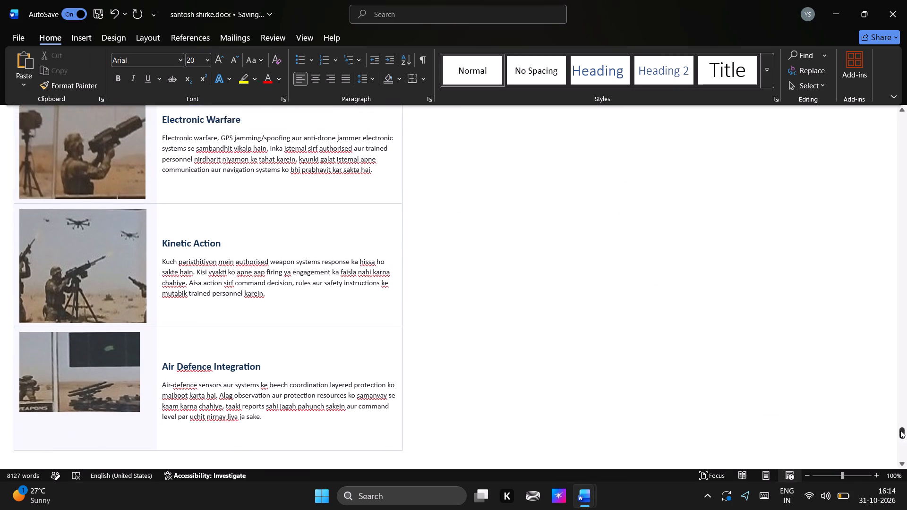
left_click_drag(900, 430, 900, 428)
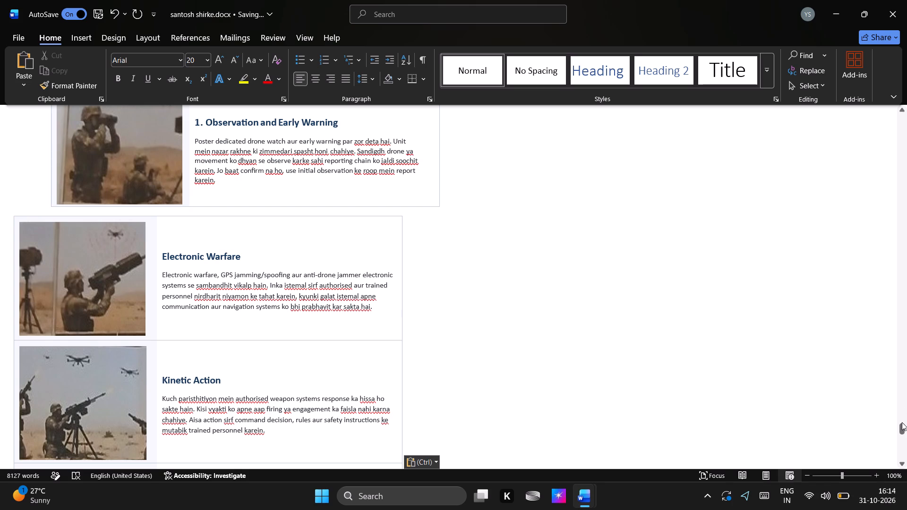
left_click_drag(903, 429, 903, 418)
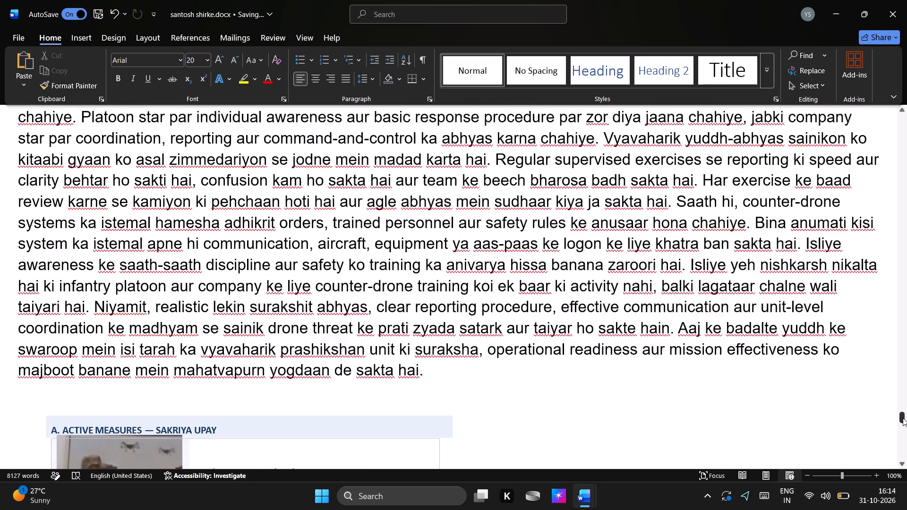
left_click_drag(903, 418, 904, 425)
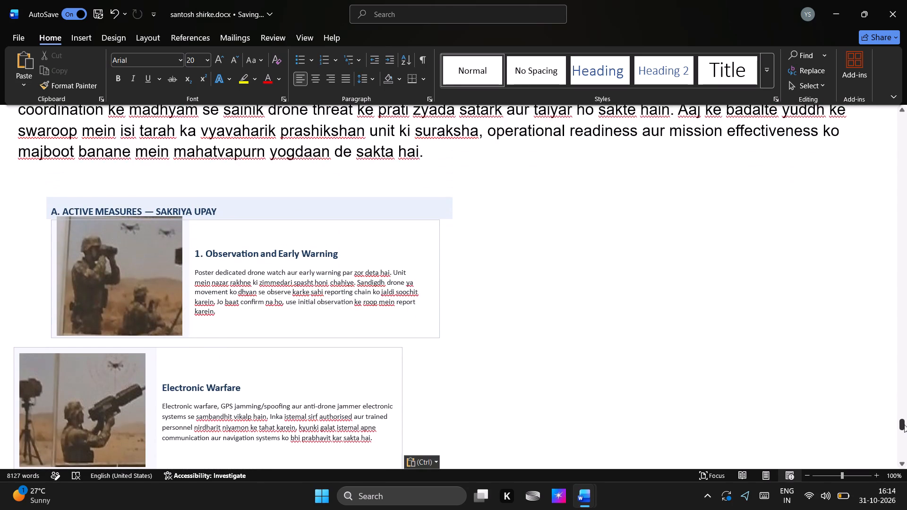
left_click_drag(904, 425, 905, 425)
left_click(32, 231)
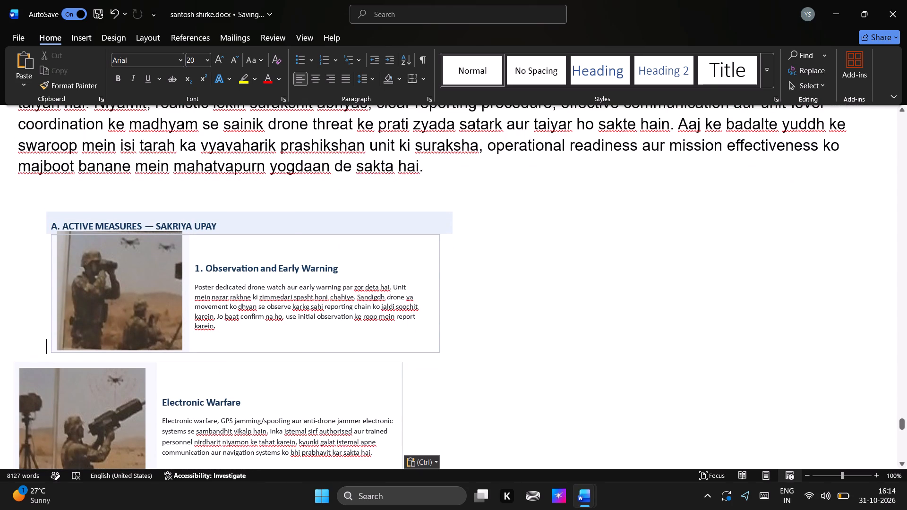
key("BackSpace")
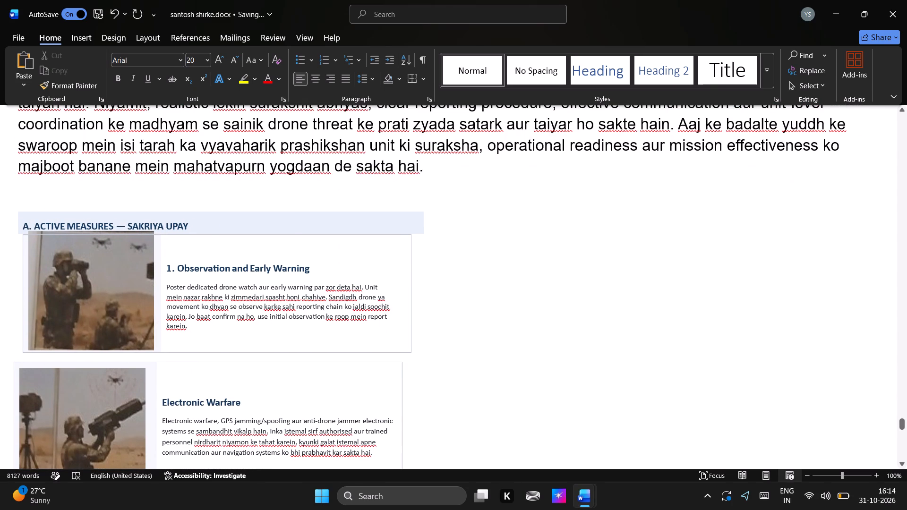
key("backslash")
key("BackSpace")
key("BackSpace")
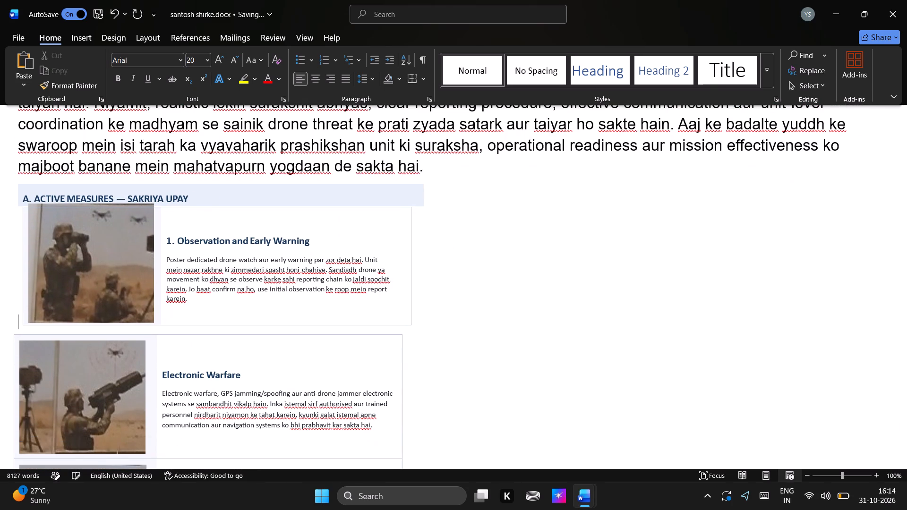
Narrow the ACTIVE MEASURES — SAKRIYA UPAY picture block so its card matches the width of the Electronic Warfare table below.
left_click(33, 256)
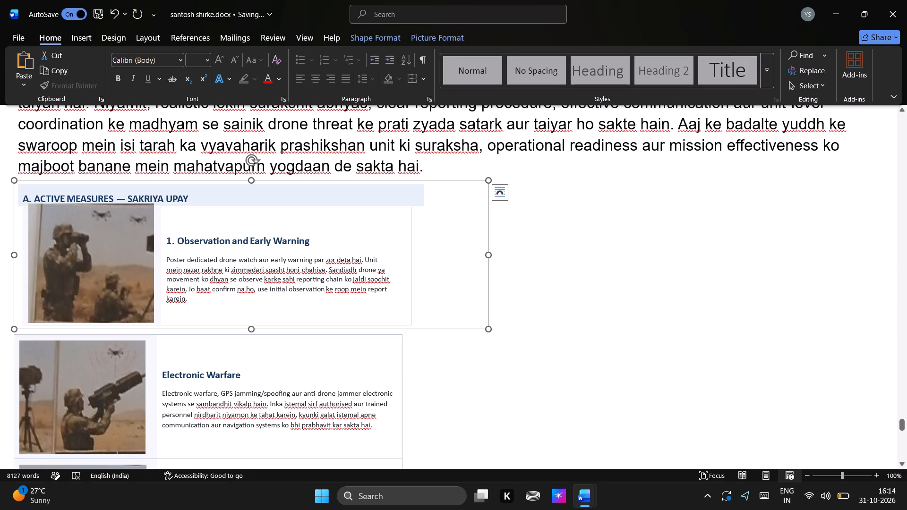
left_click_drag(488, 257, 470, 258)
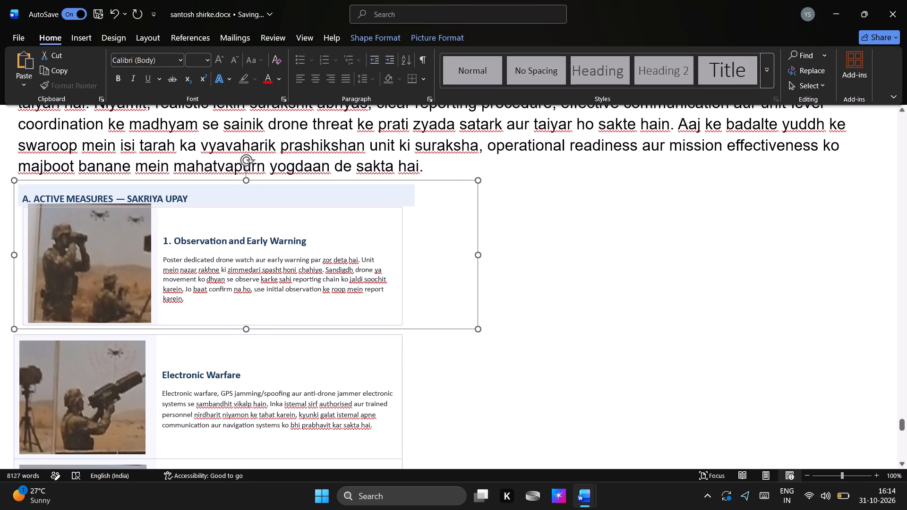
left_click_drag(470, 258, 474, 266)
left_click_drag(474, 266, 473, 267)
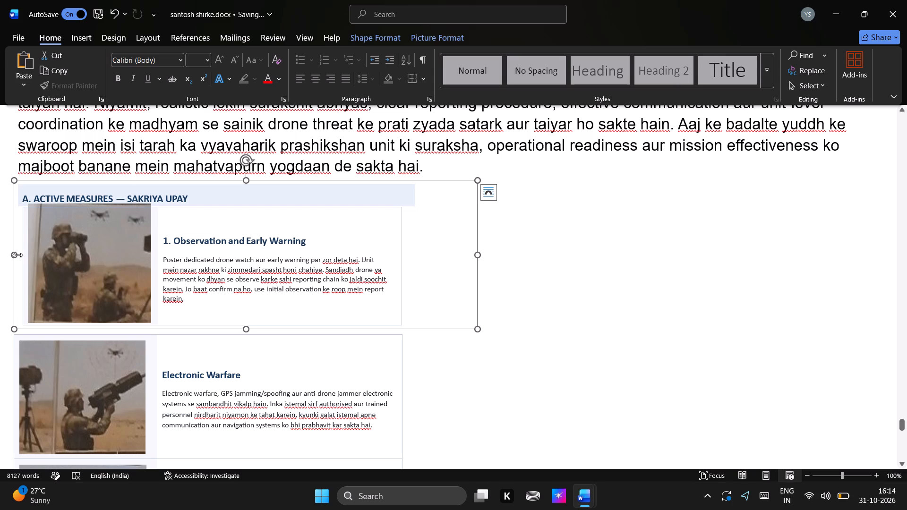
left_click_drag(12, 256, 0, 255)
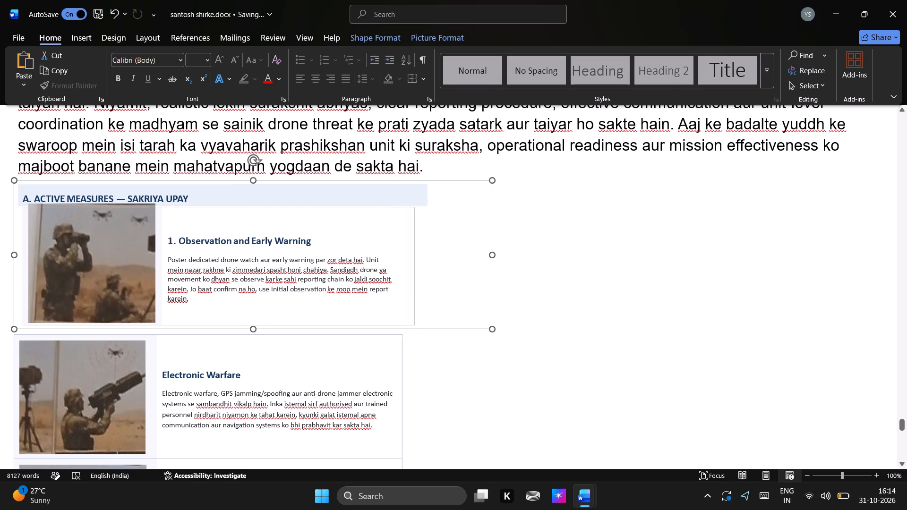
left_click_drag(0, 255, 22, 263)
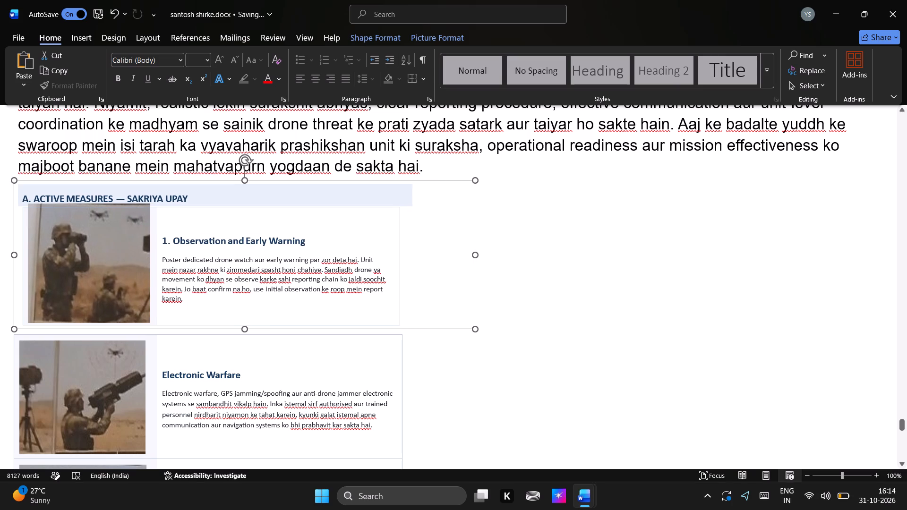
left_click_drag(22, 263, 17, 261)
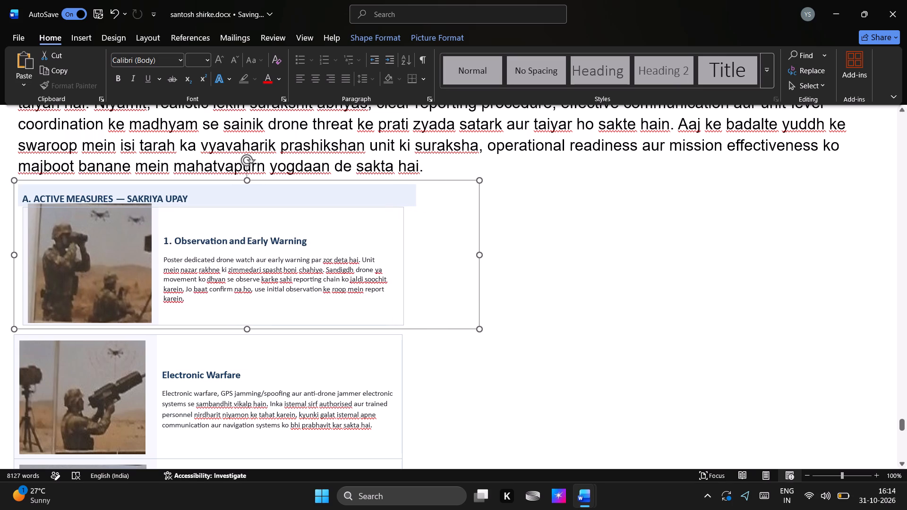
left_click_drag(17, 261, 19, 262)
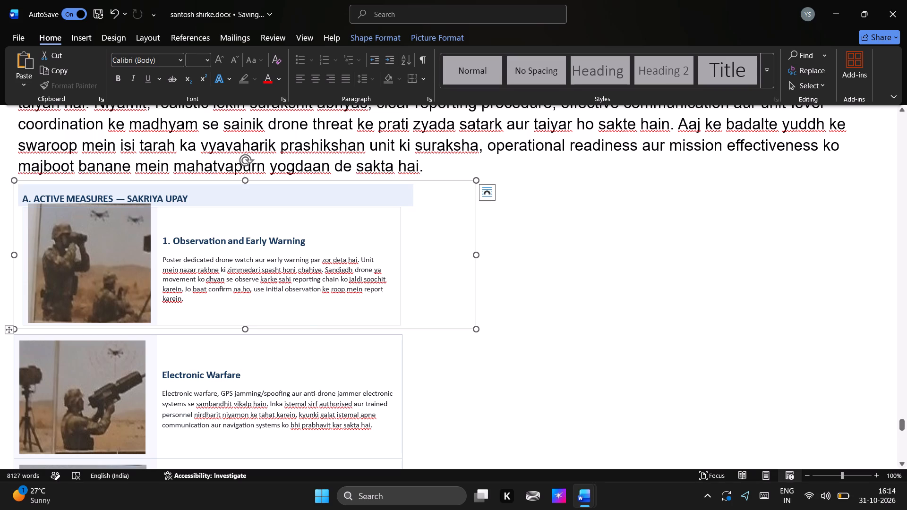
left_click(491, 390)
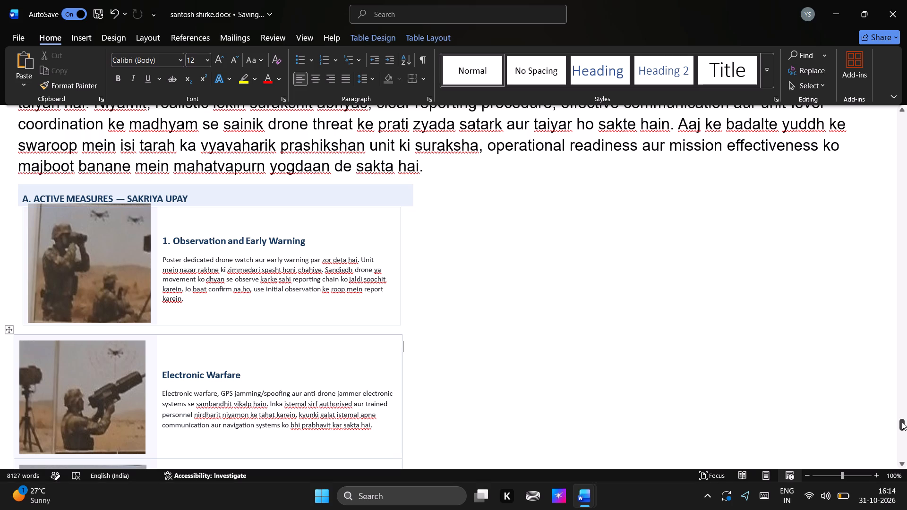
Review the pasted Electronic Warfare, Kinetic Action and Air Defence Integration blocks down to the NISHKARSH / CONCLUSION heading.
left_click(584, 424)
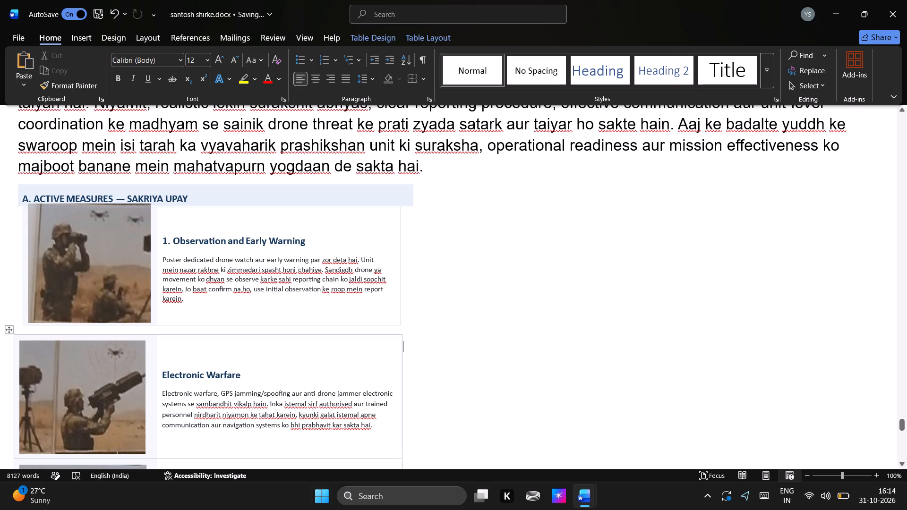
left_click(450, 418)
key("Down")
key("Down")
key("Down")
key("Down")
key("Down")
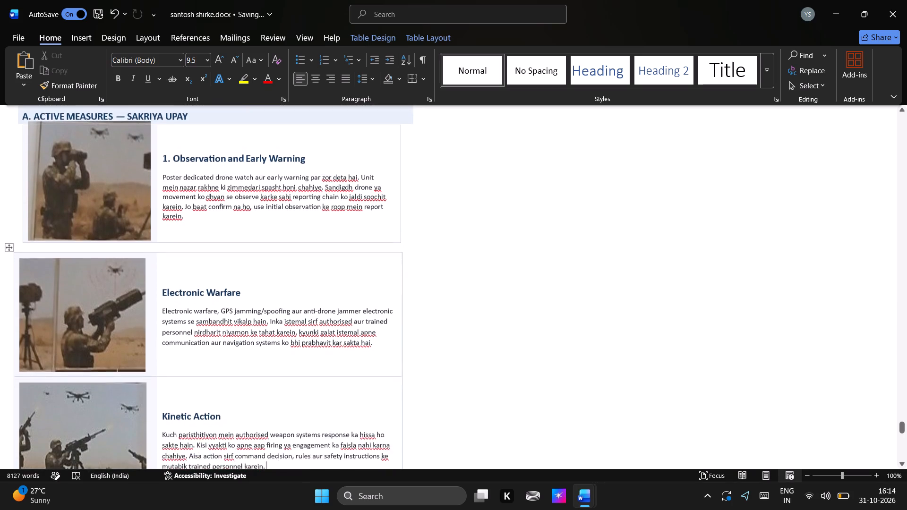
key("Down")
key("Down")
key("Down")
key("Down")
key("Down")
key("Down")
key("Down")
key("Down")
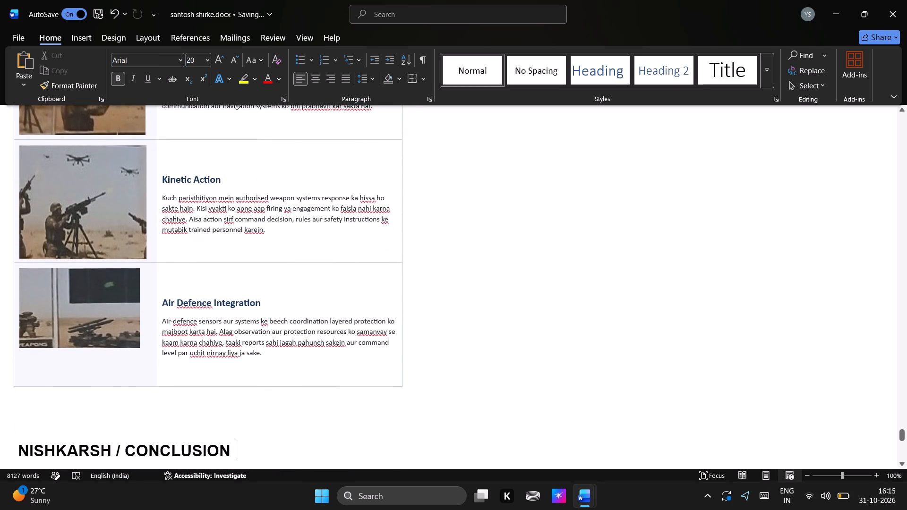
key("Down")
key("Down")
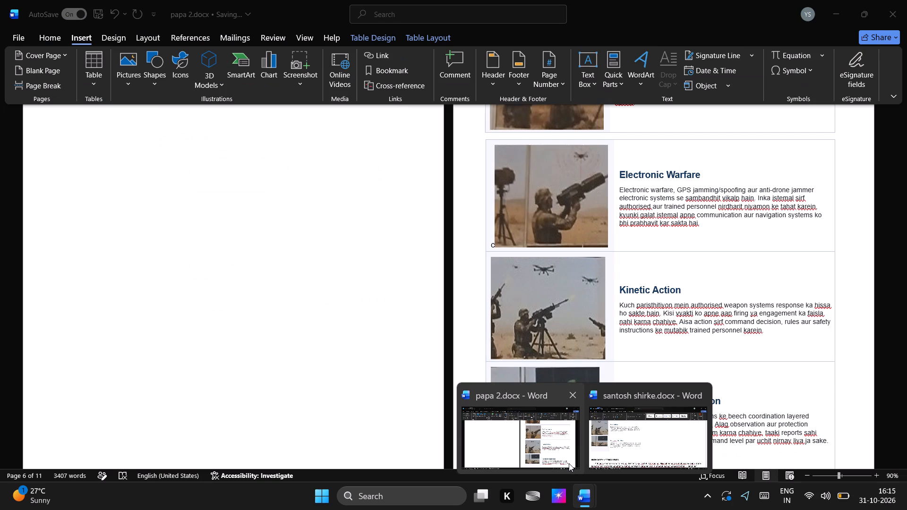
Switch to papa 2.docx and find the Rapid Relocation and PASSIVE MEASURES — RAKSHATMAK UPAY blocks.
left_click(568, 463)
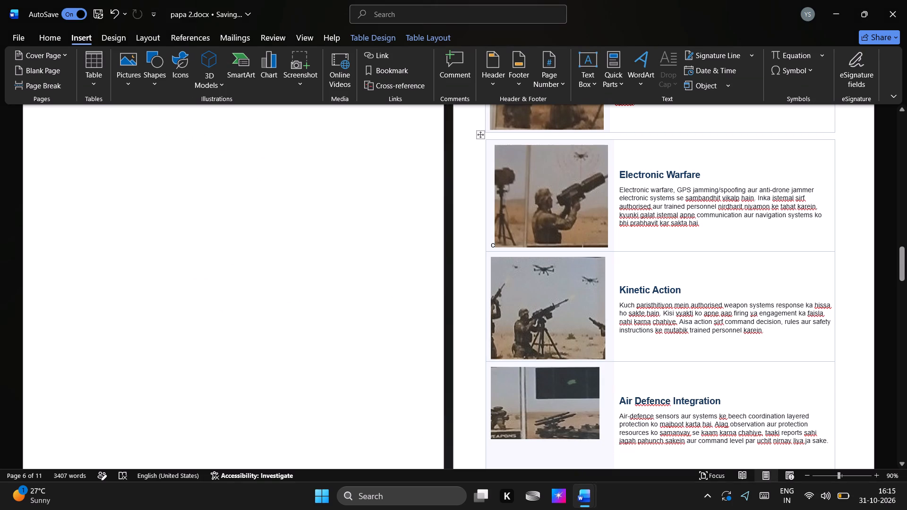
left_click_drag(903, 265, 906, 279)
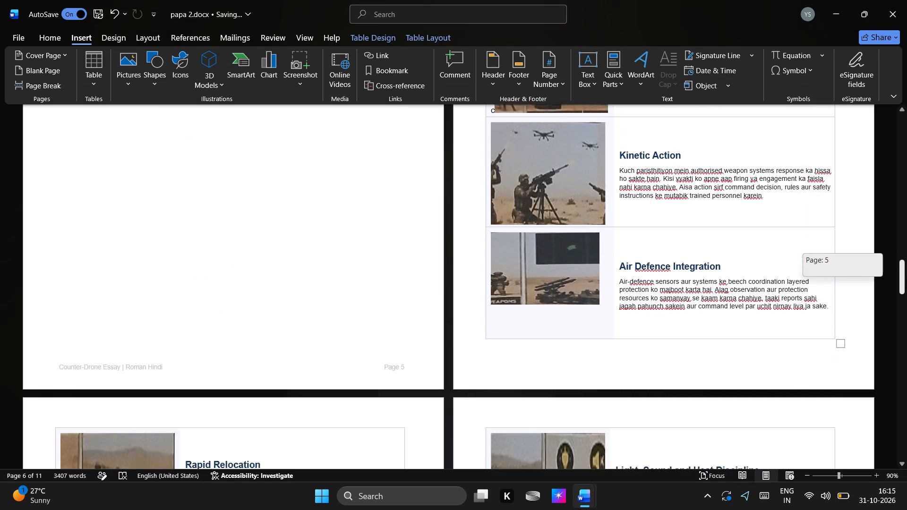
left_click_drag(906, 279, 906, 296)
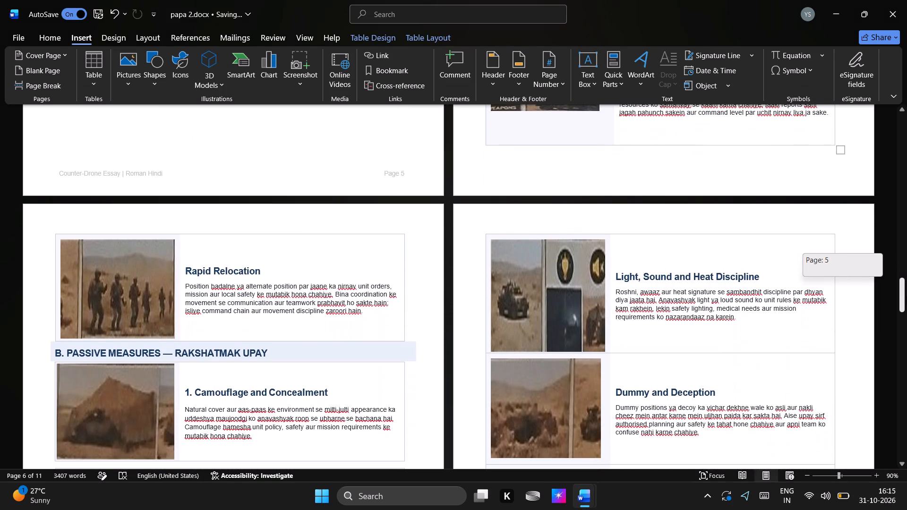
left_click_drag(906, 296, 906, 298)
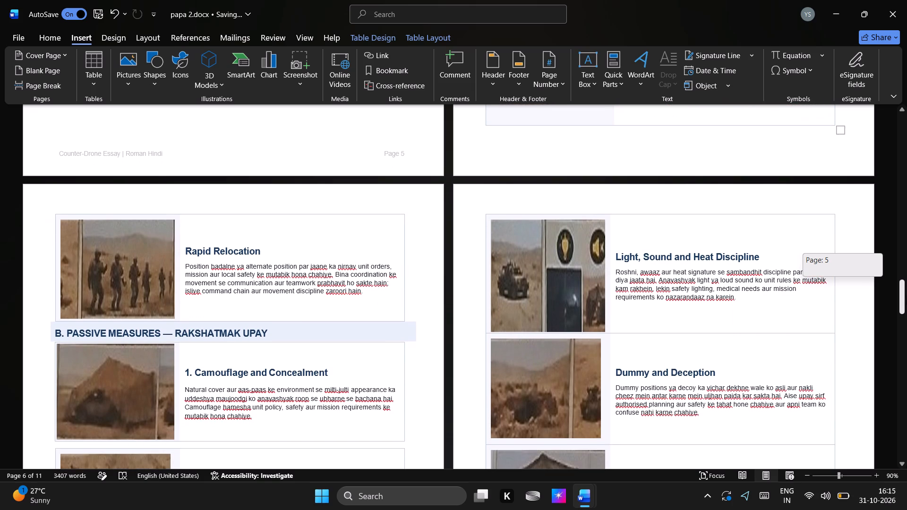
left_click_drag(906, 298, 906, 297)
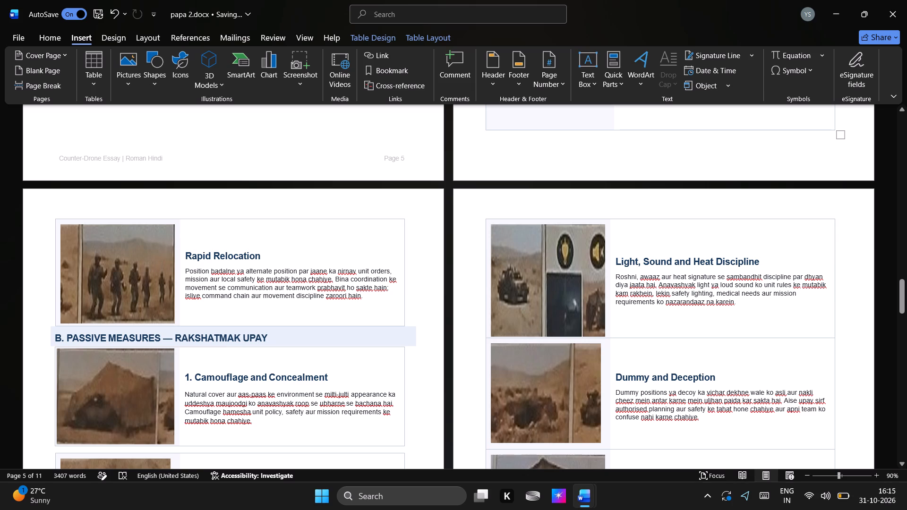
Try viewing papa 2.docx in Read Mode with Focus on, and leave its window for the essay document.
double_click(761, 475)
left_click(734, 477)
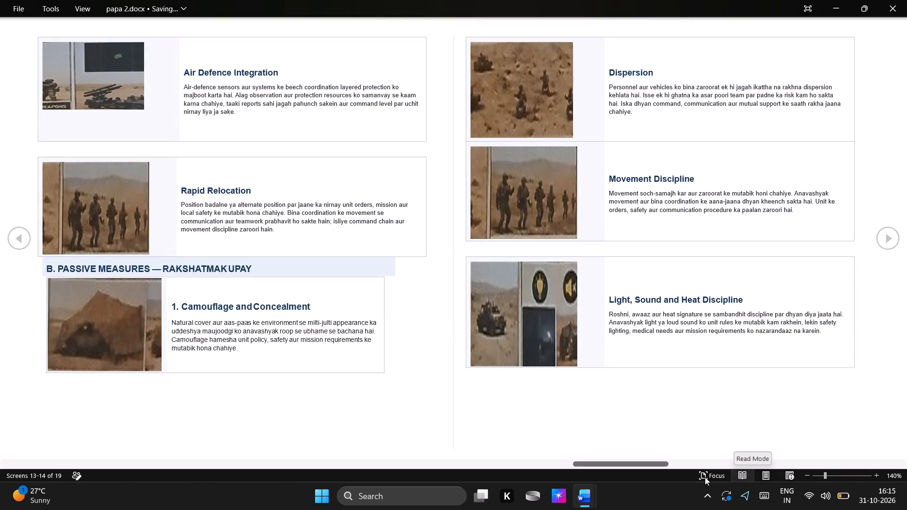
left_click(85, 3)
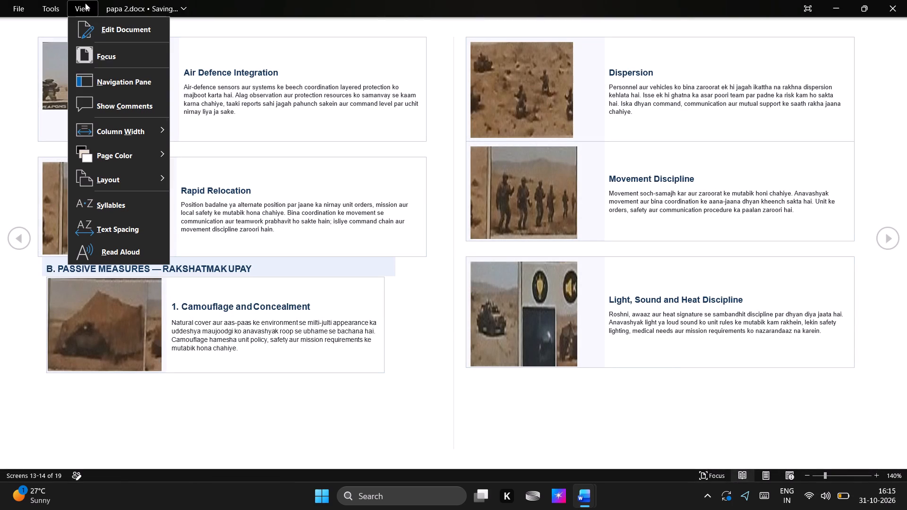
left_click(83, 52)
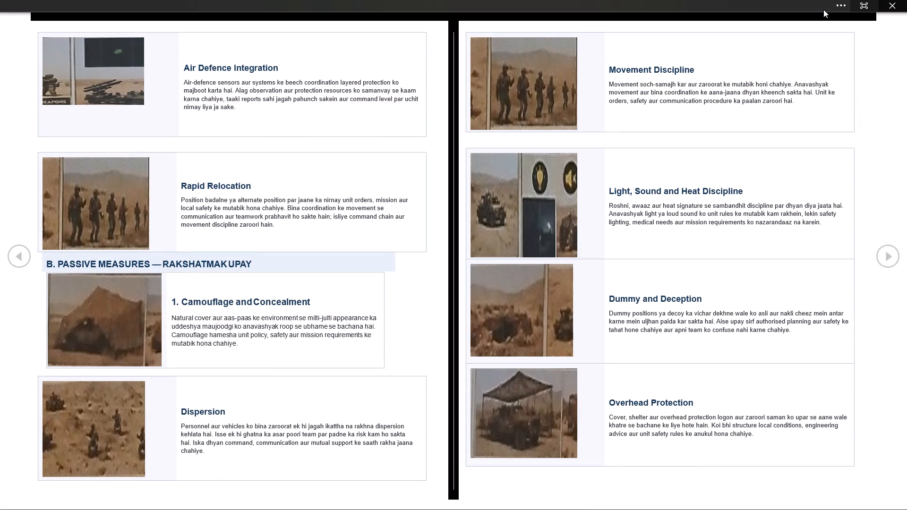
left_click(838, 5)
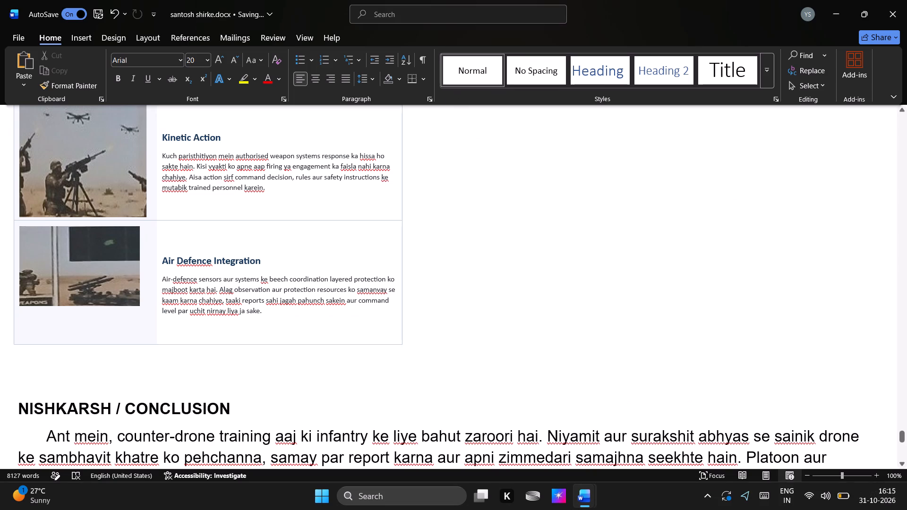
Change the essay document's view to Print Layout.
left_click(307, 35)
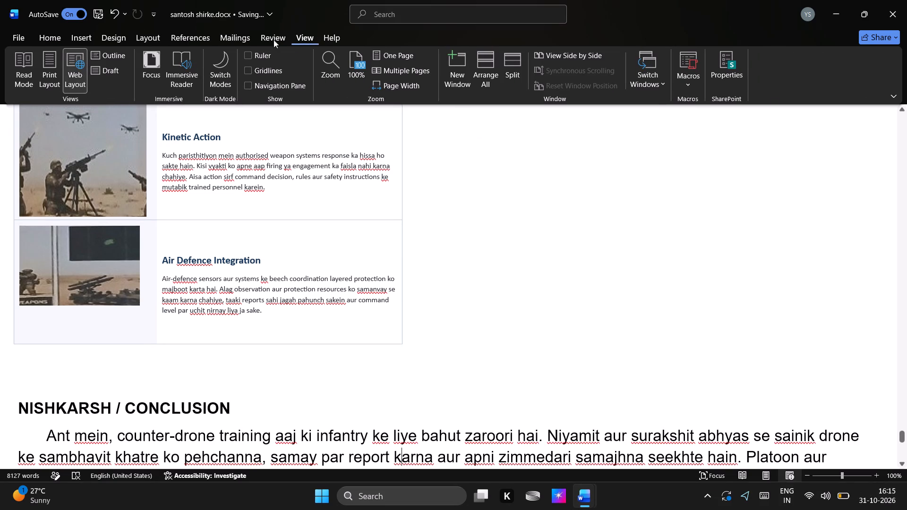
left_click(45, 74)
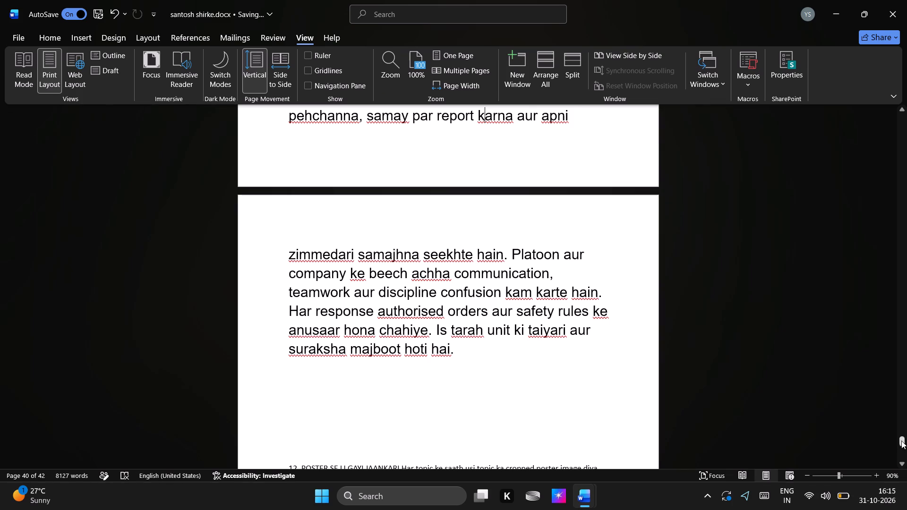
Check how the poster blocks fall across the pages and place the cursor between the Air Defence Integration block and the conclusion heading.
left_click_drag(905, 441, 902, 431)
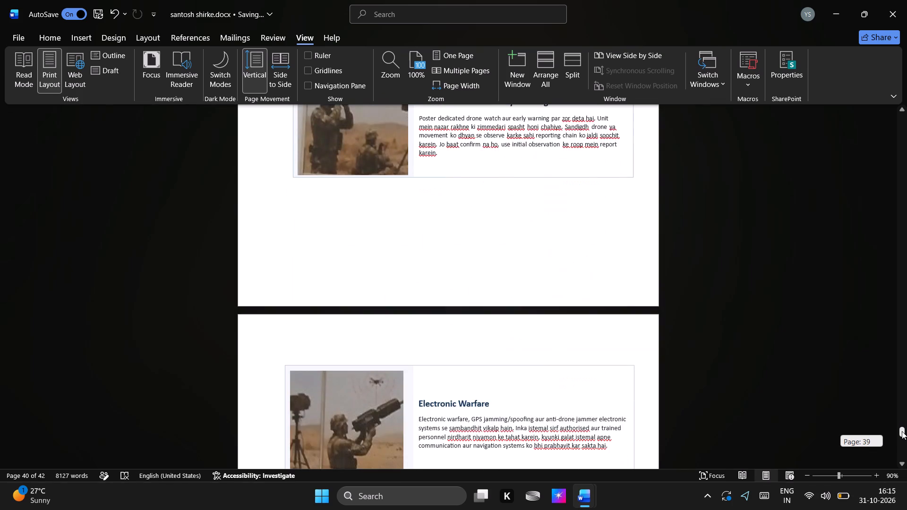
left_click_drag(902, 431, 903, 436)
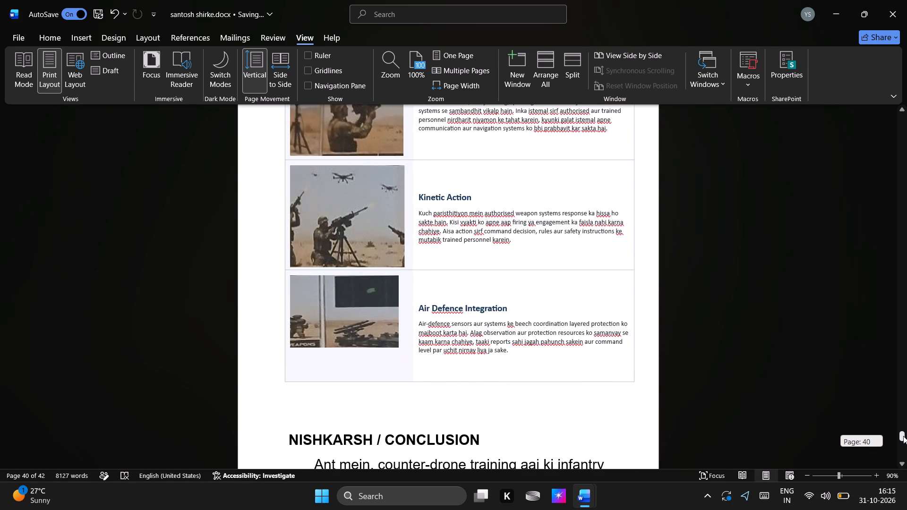
left_click_drag(903, 436, 903, 431)
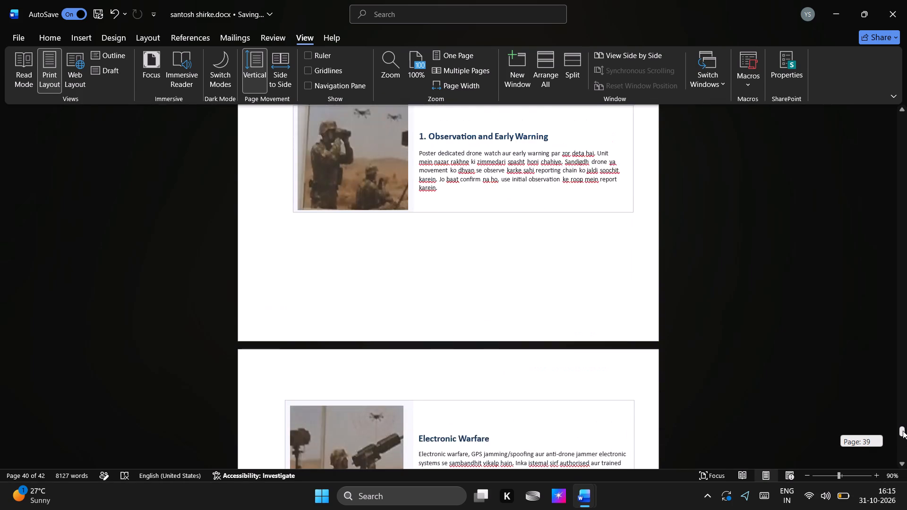
left_click_drag(903, 431, 904, 436)
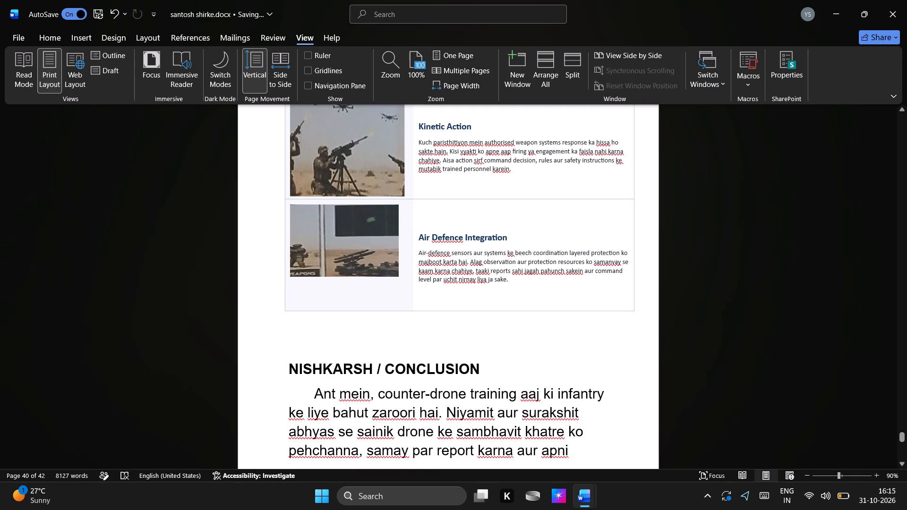
left_click(647, 310)
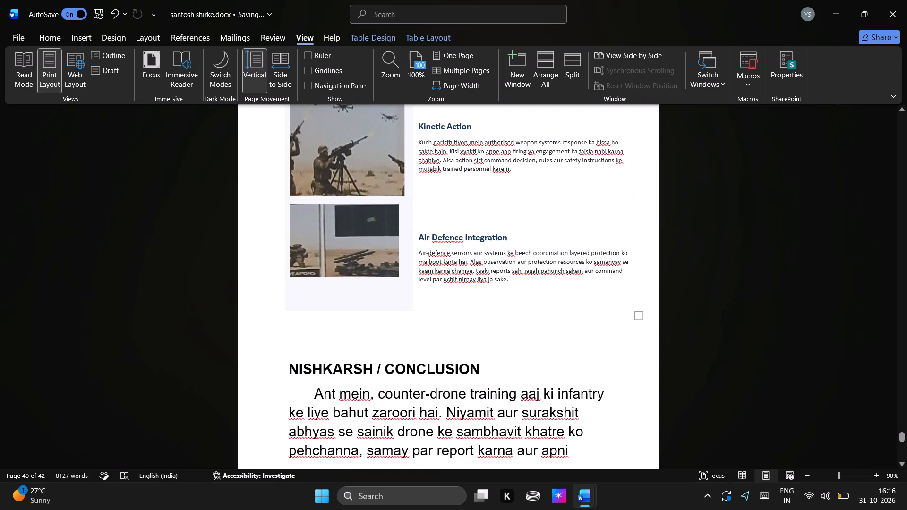
left_click(638, 332)
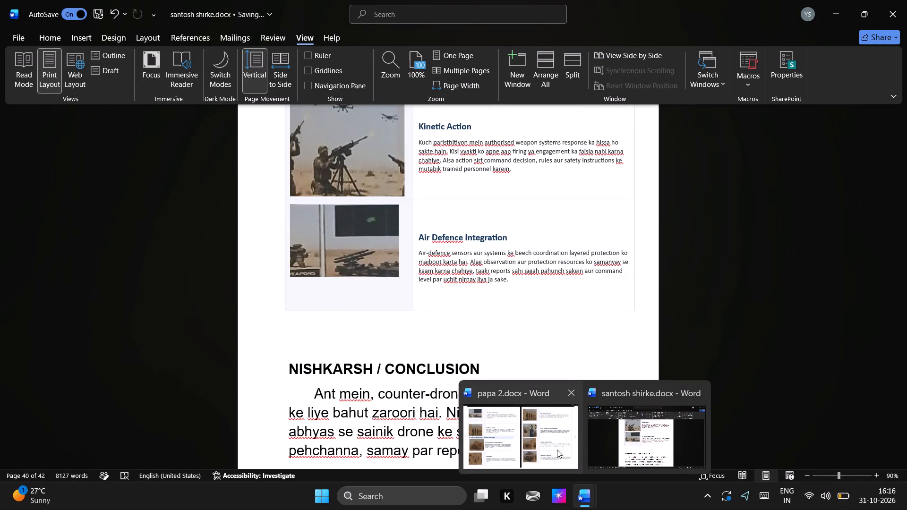
Switch to papa 2.docx and return it from Read Mode to the editing view.
left_click(553, 448)
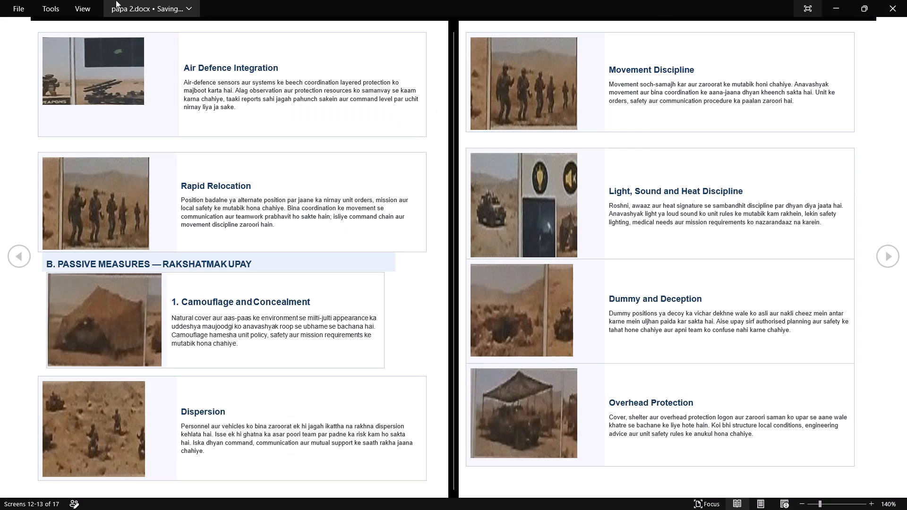
left_click(95, 7)
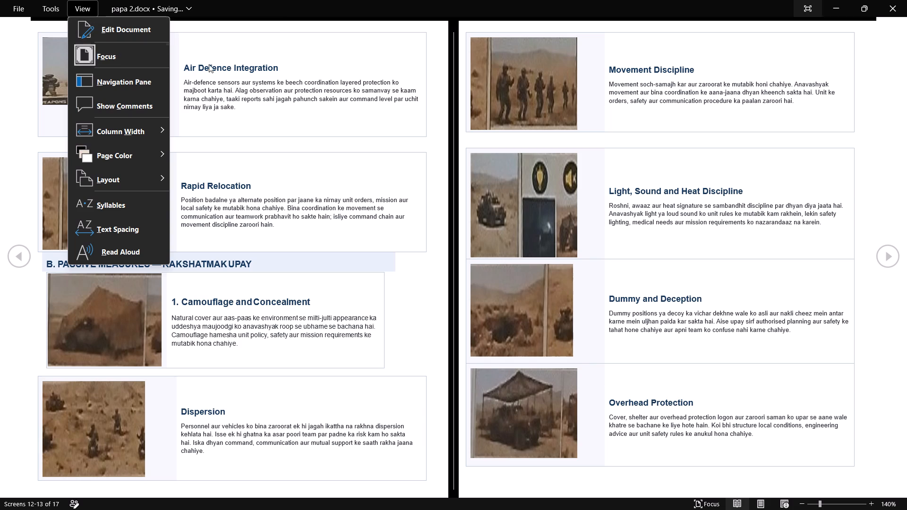
left_click(145, 25)
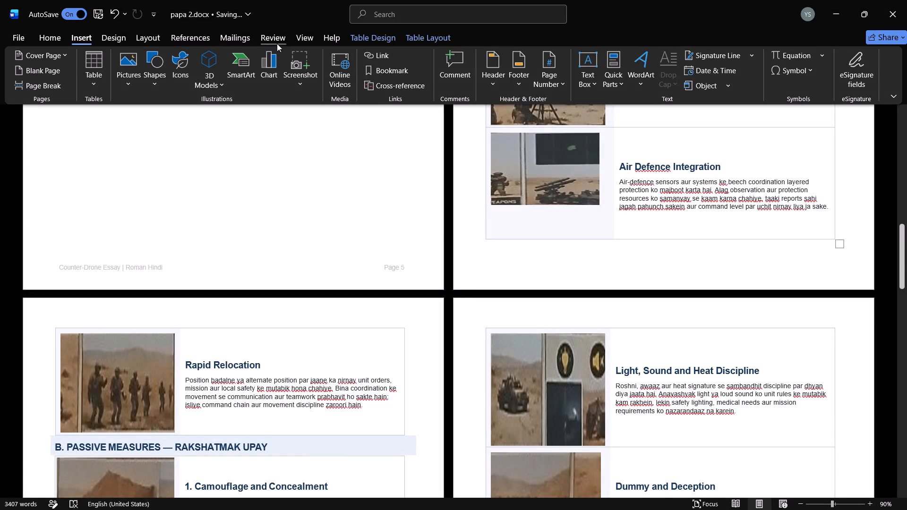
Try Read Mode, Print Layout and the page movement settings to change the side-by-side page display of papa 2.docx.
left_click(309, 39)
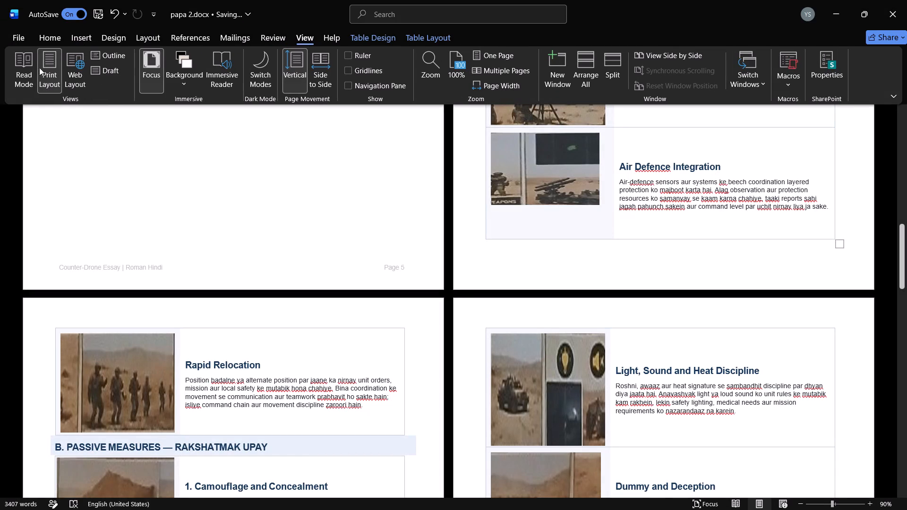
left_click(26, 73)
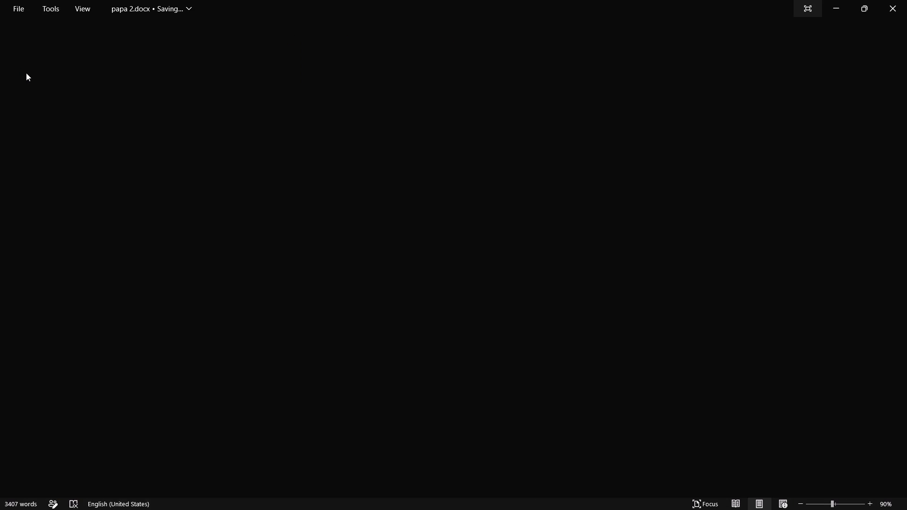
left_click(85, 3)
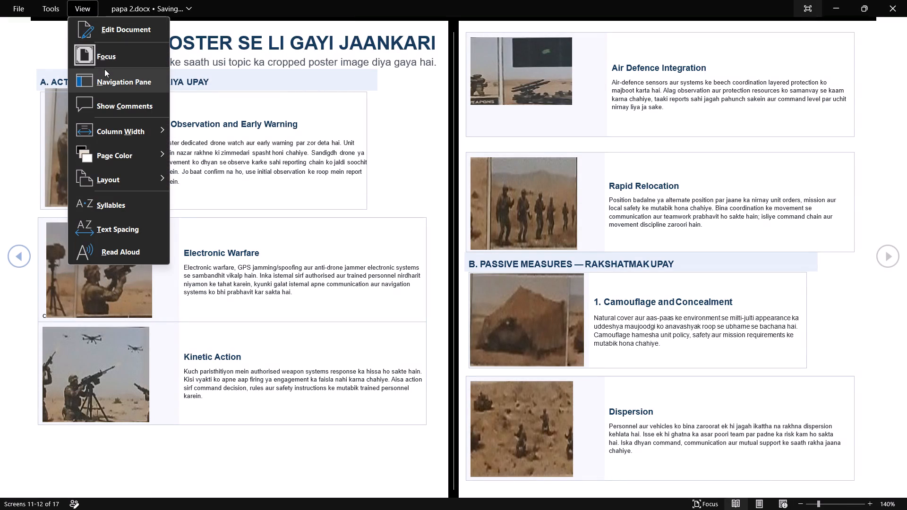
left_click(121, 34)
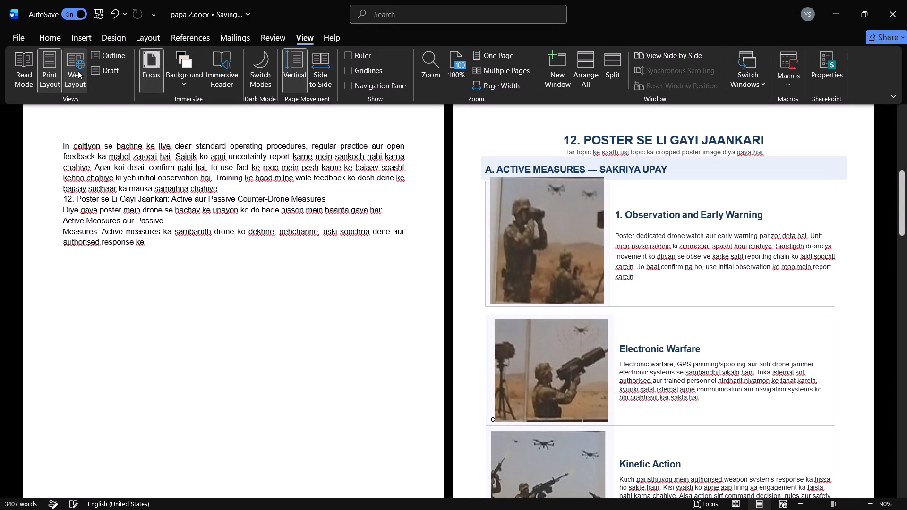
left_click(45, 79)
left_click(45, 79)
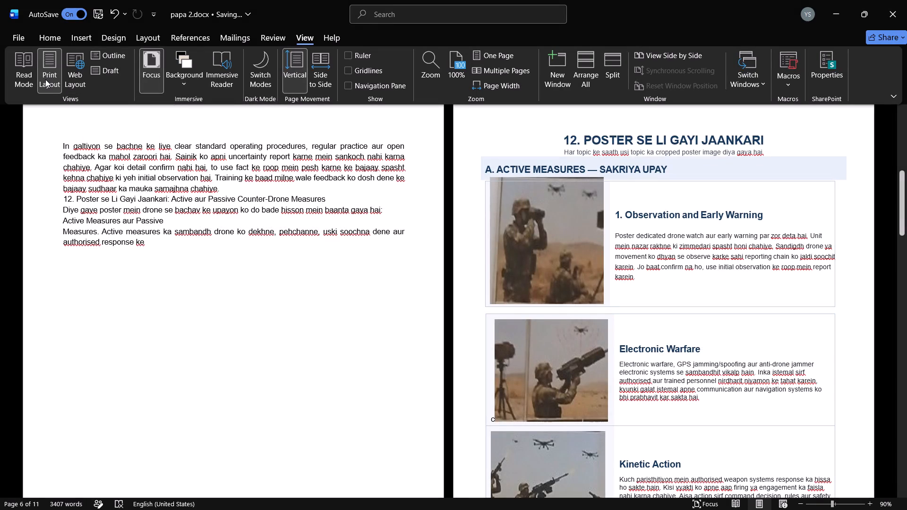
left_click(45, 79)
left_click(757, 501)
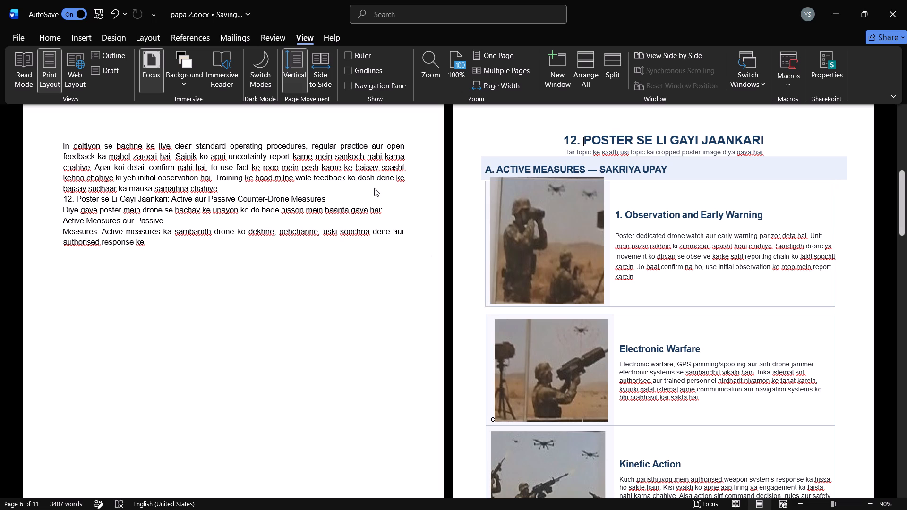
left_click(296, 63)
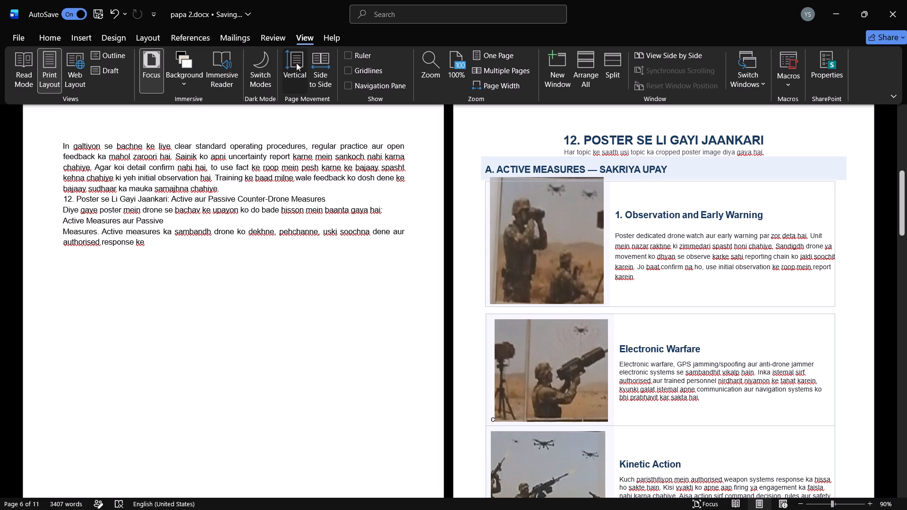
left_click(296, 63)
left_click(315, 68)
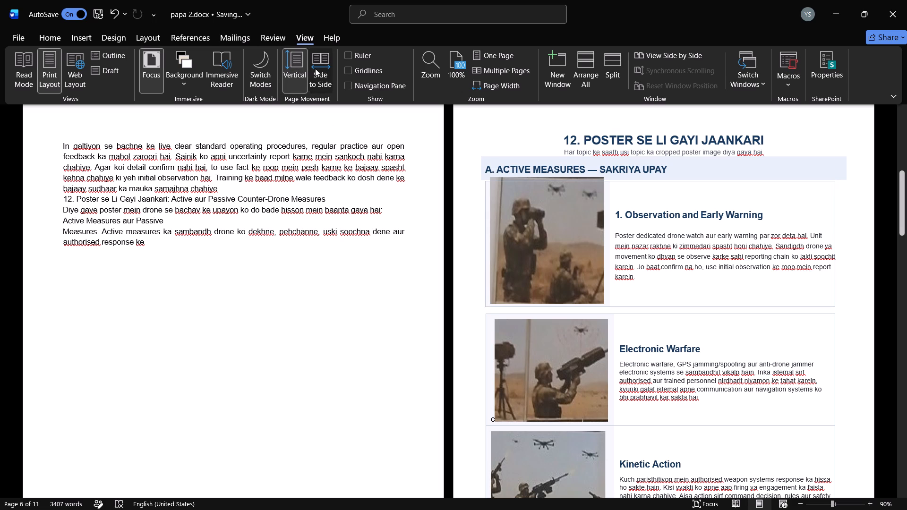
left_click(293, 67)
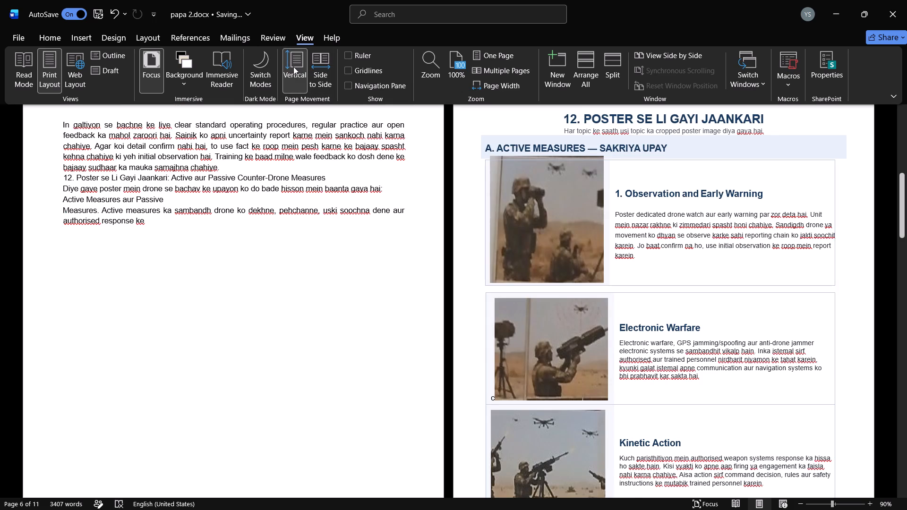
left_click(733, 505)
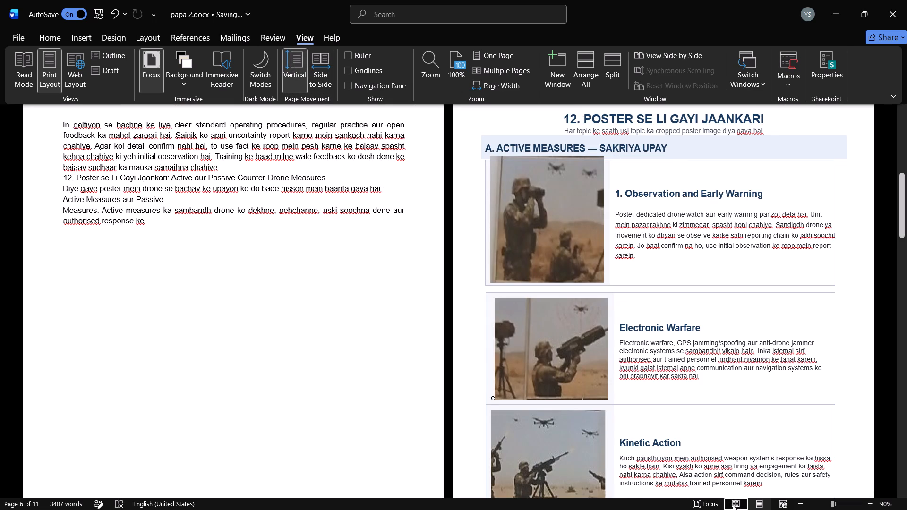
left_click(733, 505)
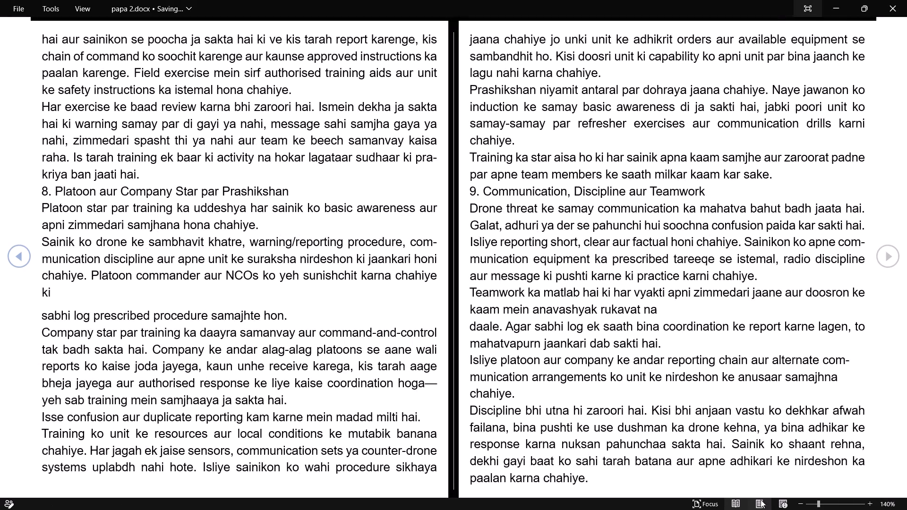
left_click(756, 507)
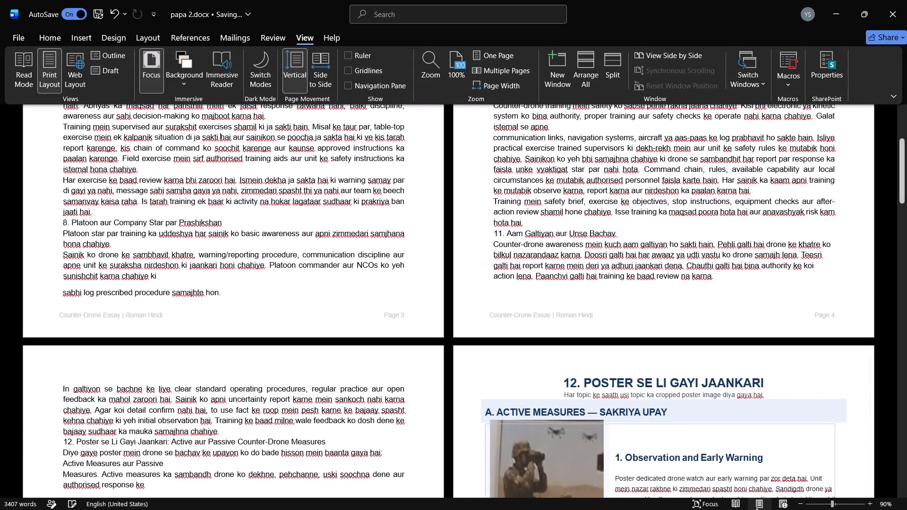
Change papa 2.docx to Web Layout and back to Print Layout to get a single column of pages.
left_click(783, 508)
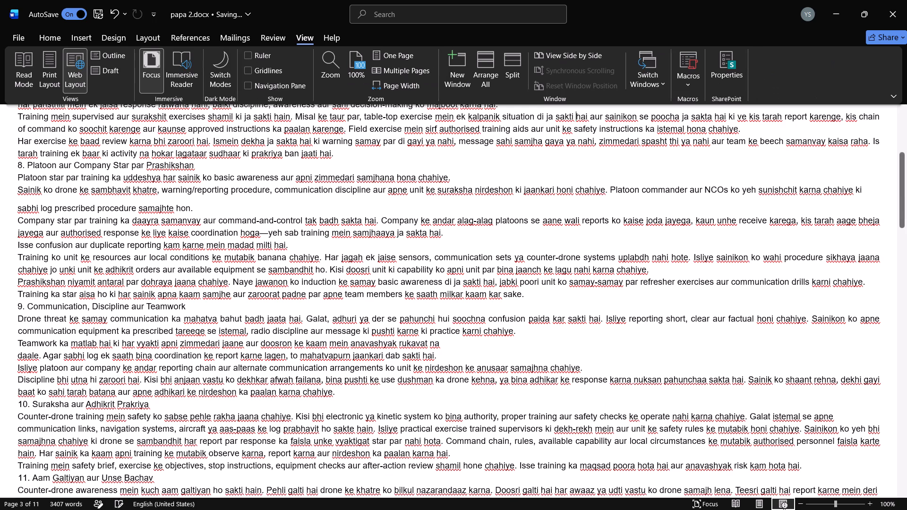
left_click(783, 508)
left_click(765, 501)
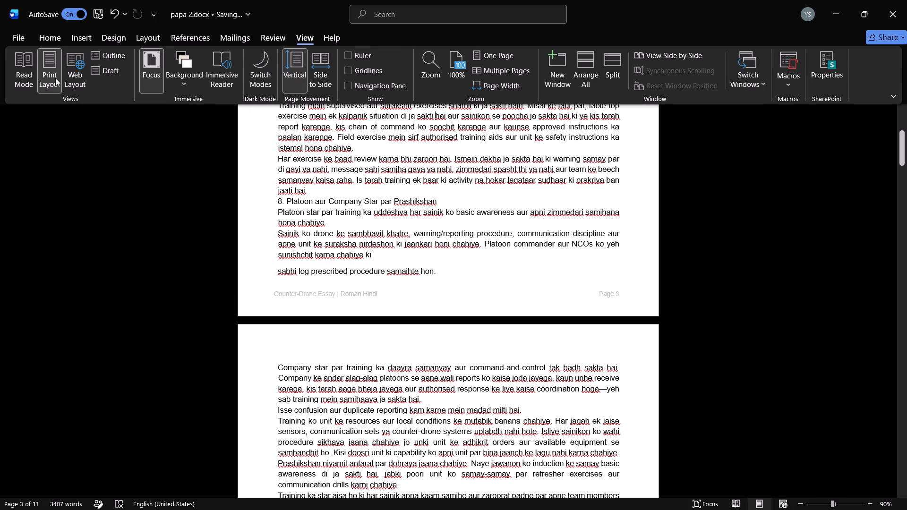
left_click(67, 76)
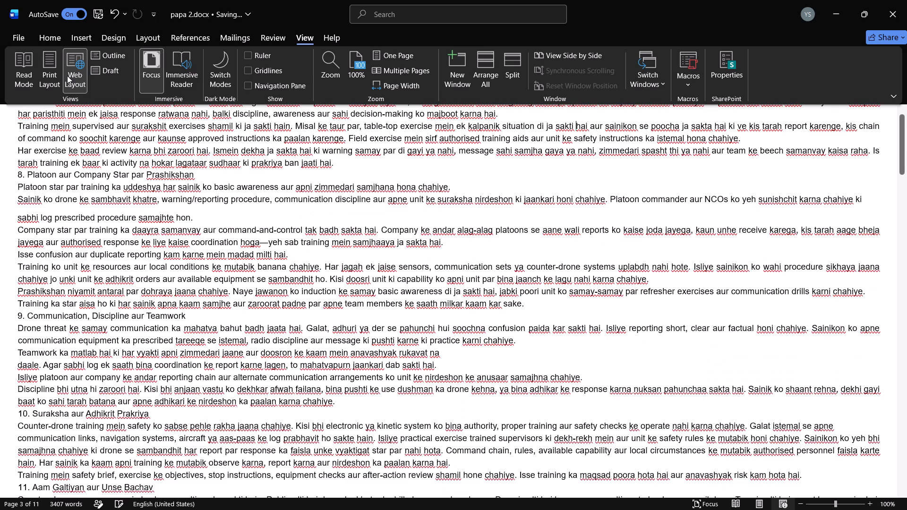
left_click(42, 71)
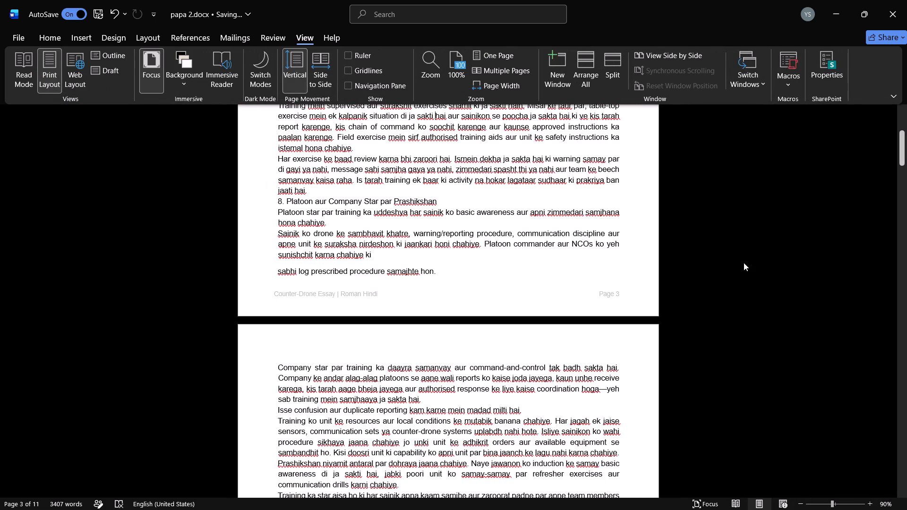
Find the Rapid Relocation block in papa 2.docx and copy its whole table, picture and text included.
left_click_drag(904, 153, 904, 159)
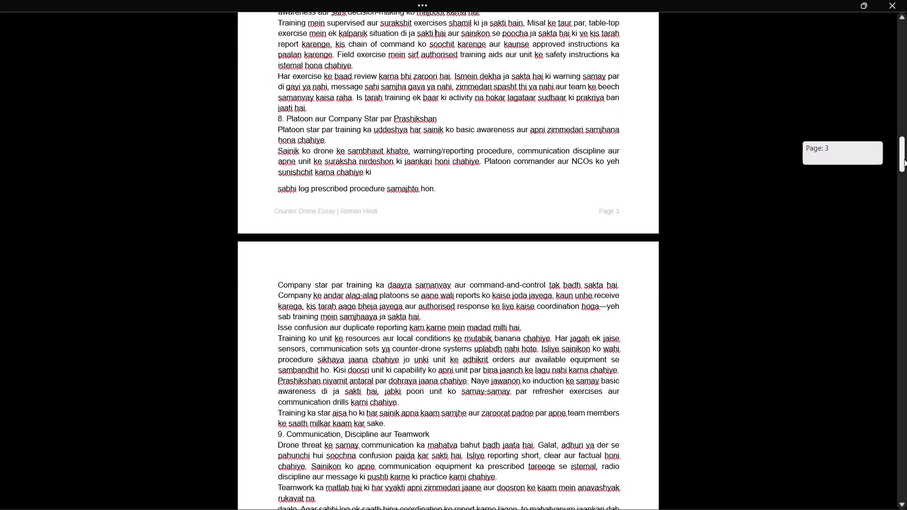
left_click_drag(904, 159, 906, 254)
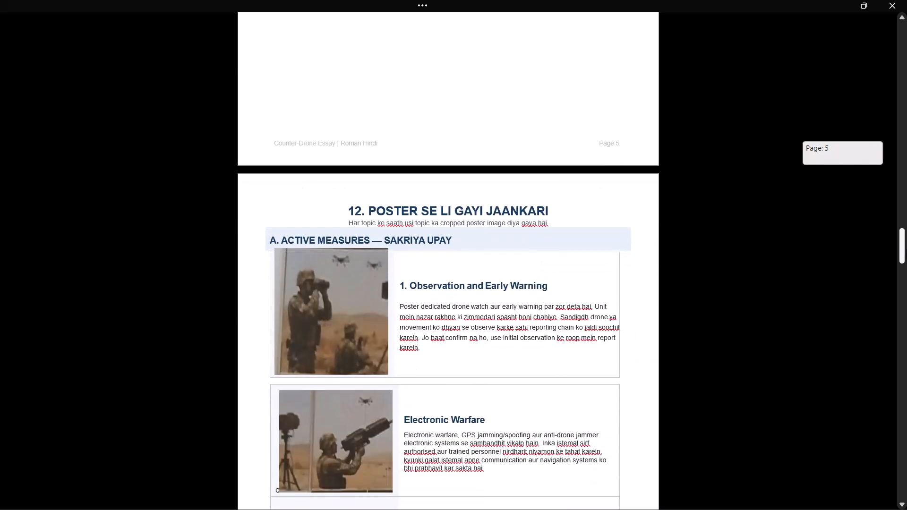
left_click_drag(906, 254, 906, 297)
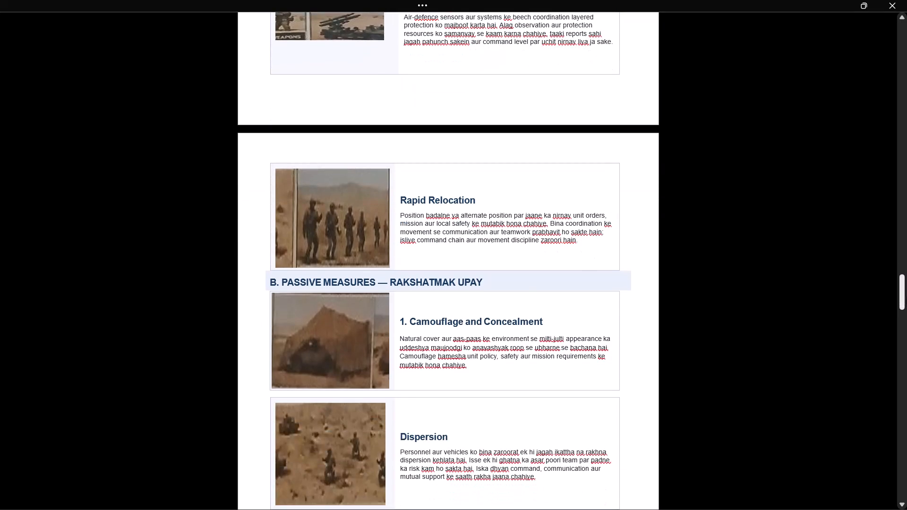
left_click(470, 168)
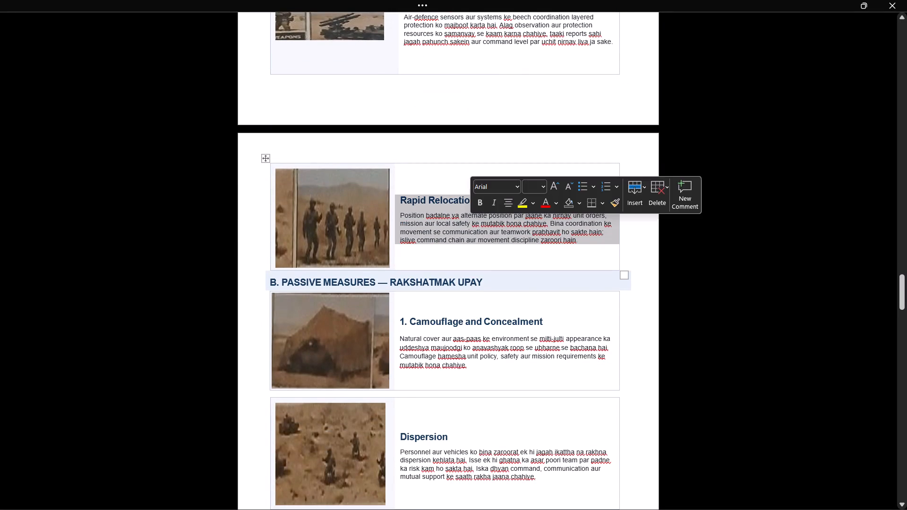
left_click(365, 183)
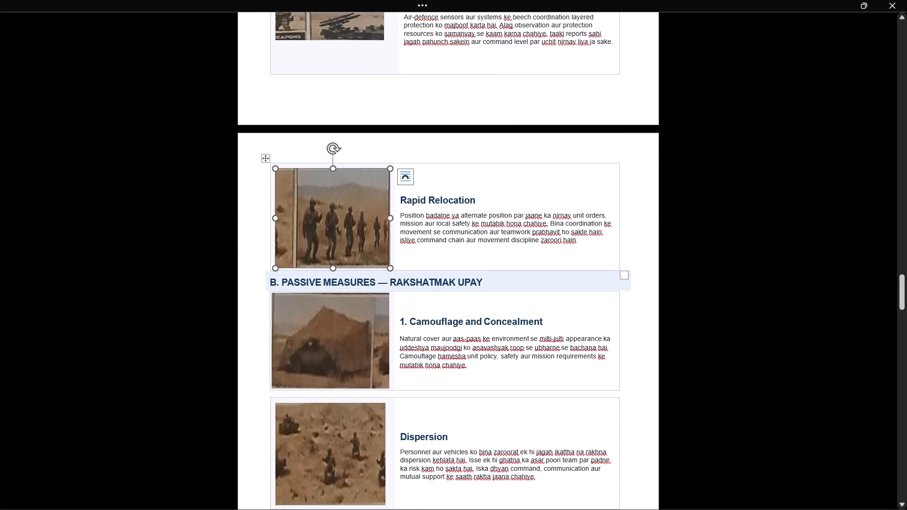
left_click(265, 160)
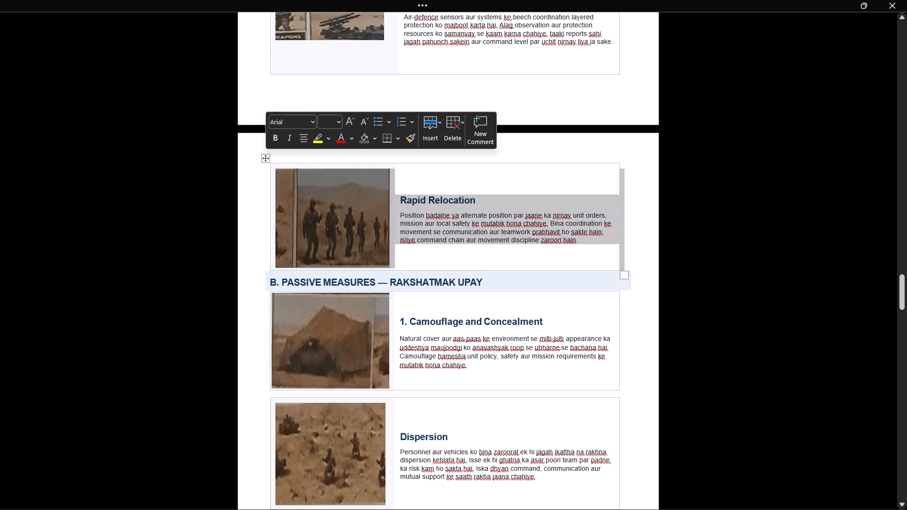
key("ctrl+c")
key("ctrl+c")
key("ctrl+c")
key("ctrl+c")
key("ctrl+c")
key("ctrl+c")
key("ctrl+c")
key("ctrl+c")
key("ctrl+c")
key("ctrl+c")
key("ctrl+c")
key("ctrl+c")
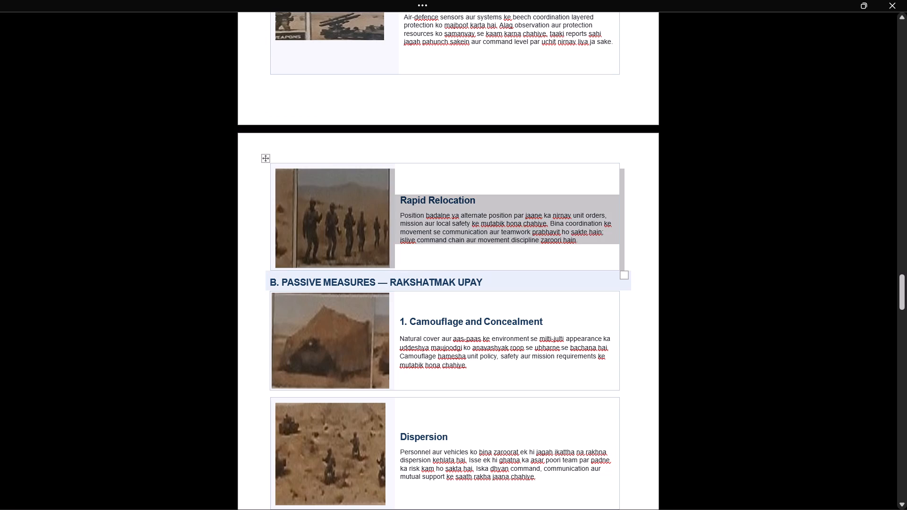
Return to the essay document and paste the Rapid Relocation block between the Air Defence Integration block and the conclusion.
left_click(845, 30)
left_click(771, 119)
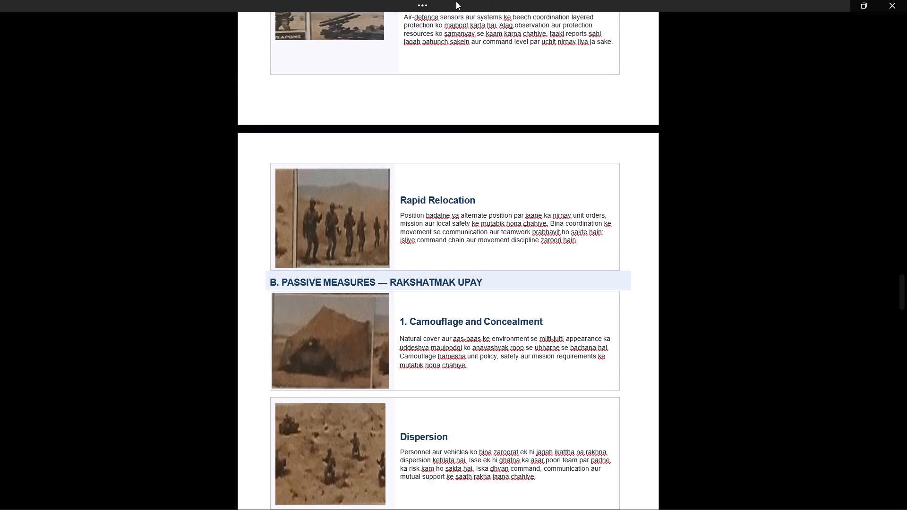
left_click(423, 3)
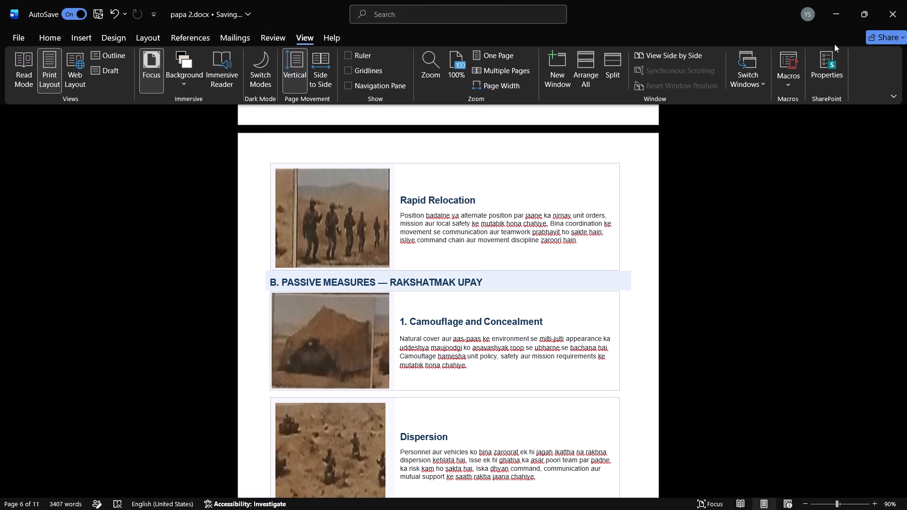
left_click(840, 10)
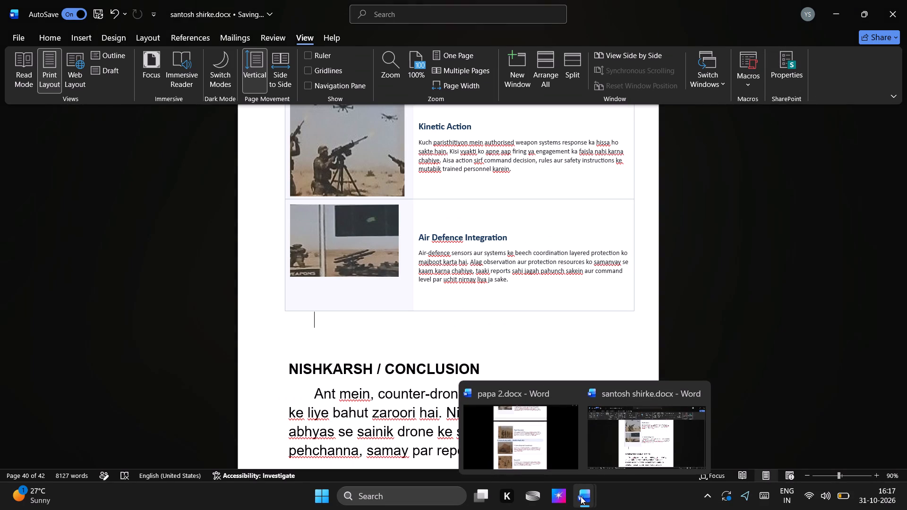
left_click(600, 449)
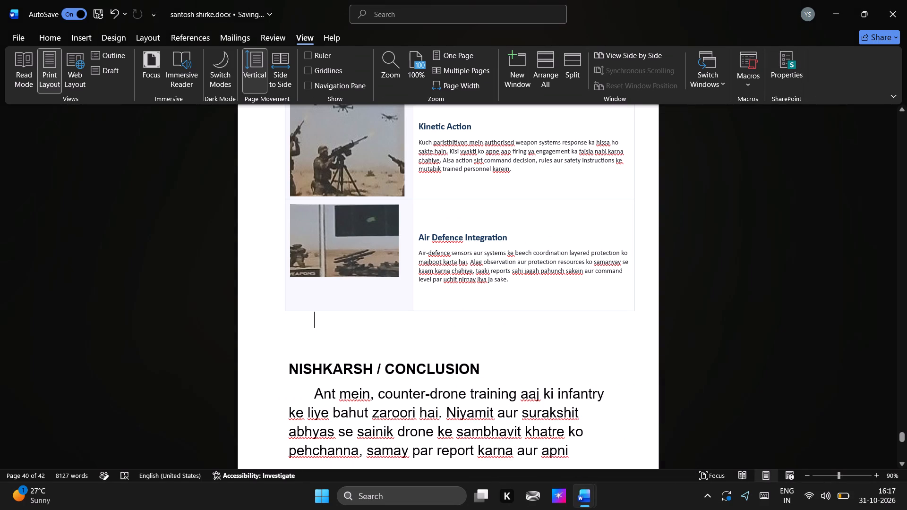
key("ctrl+v")
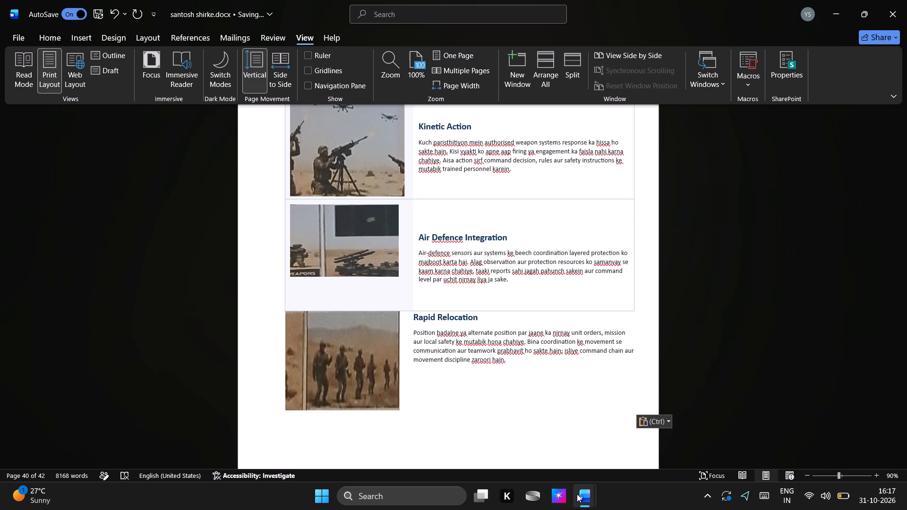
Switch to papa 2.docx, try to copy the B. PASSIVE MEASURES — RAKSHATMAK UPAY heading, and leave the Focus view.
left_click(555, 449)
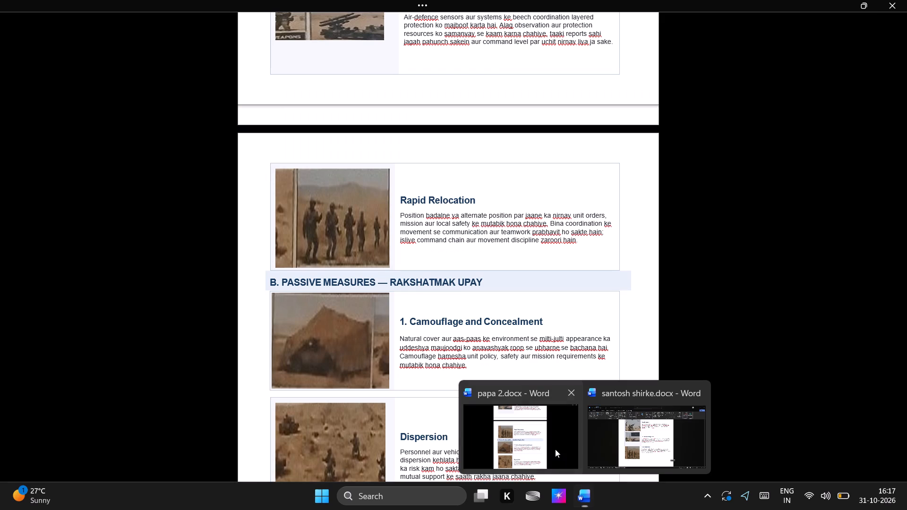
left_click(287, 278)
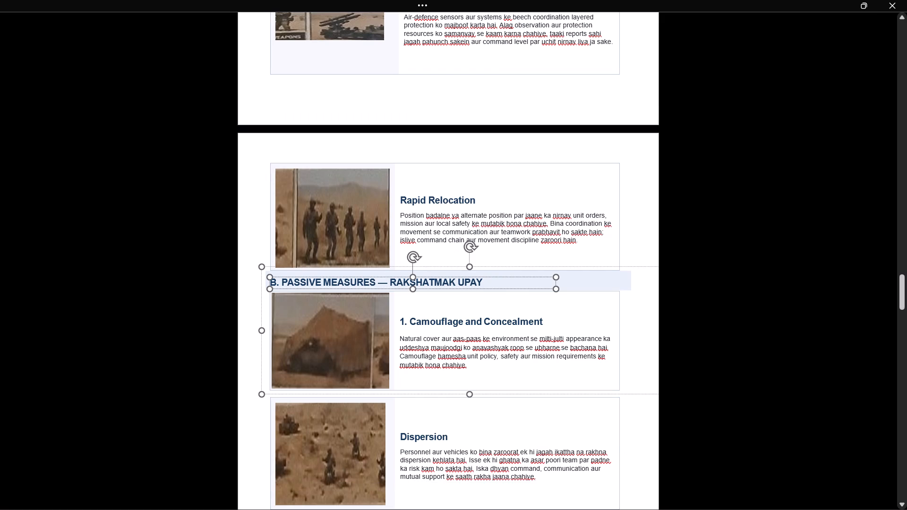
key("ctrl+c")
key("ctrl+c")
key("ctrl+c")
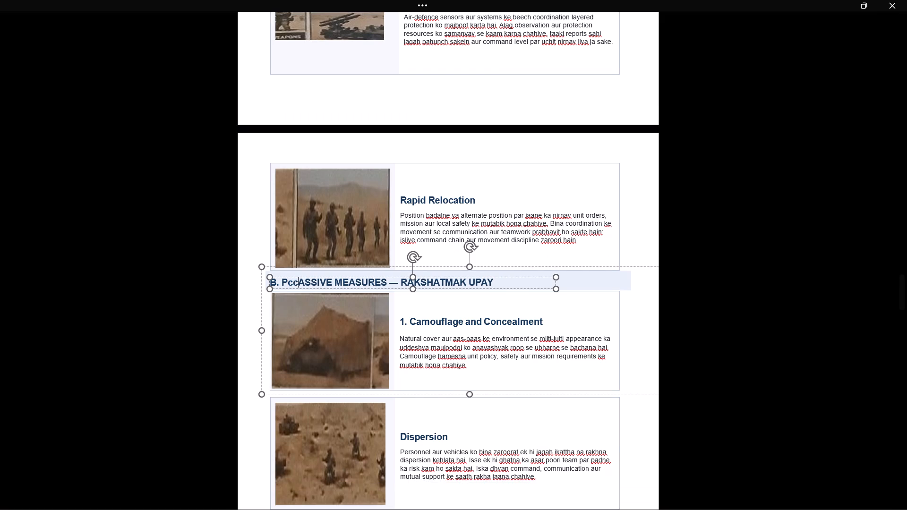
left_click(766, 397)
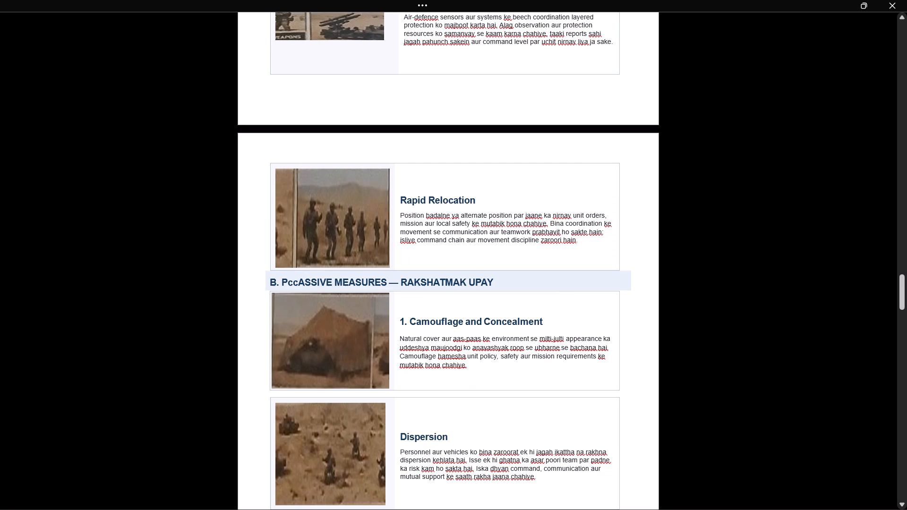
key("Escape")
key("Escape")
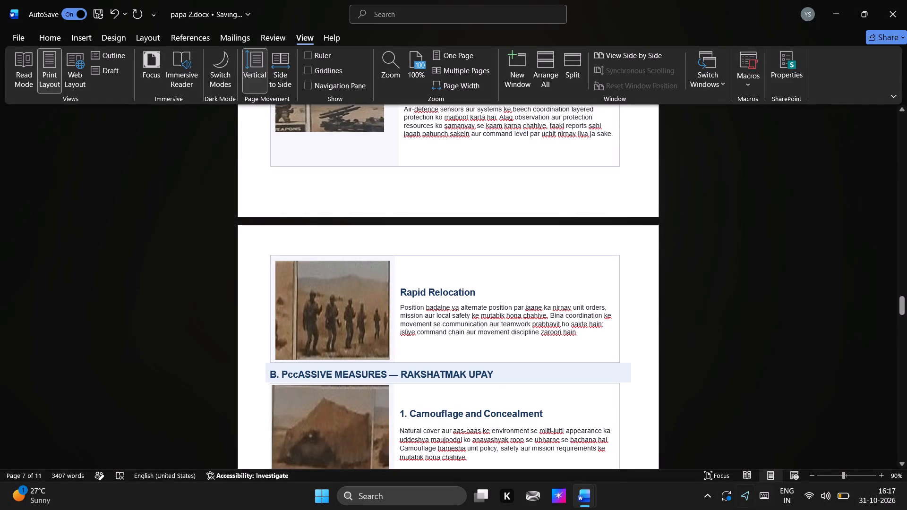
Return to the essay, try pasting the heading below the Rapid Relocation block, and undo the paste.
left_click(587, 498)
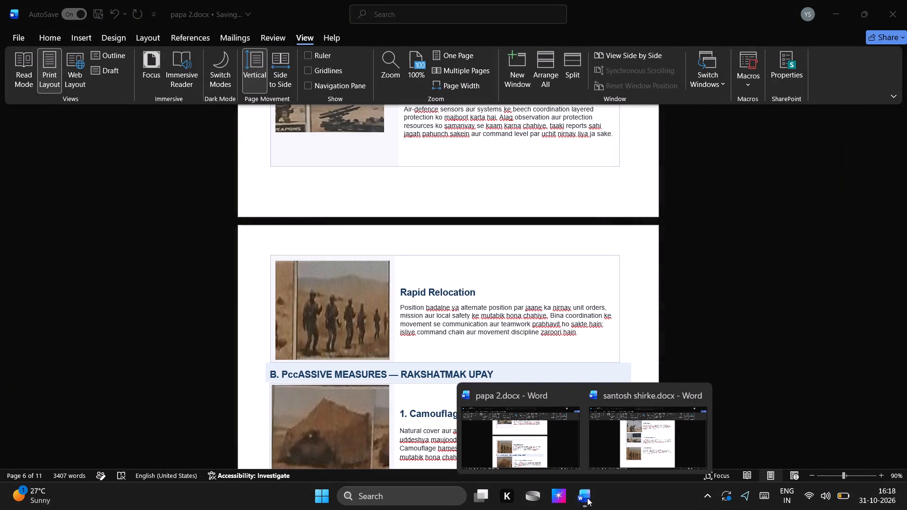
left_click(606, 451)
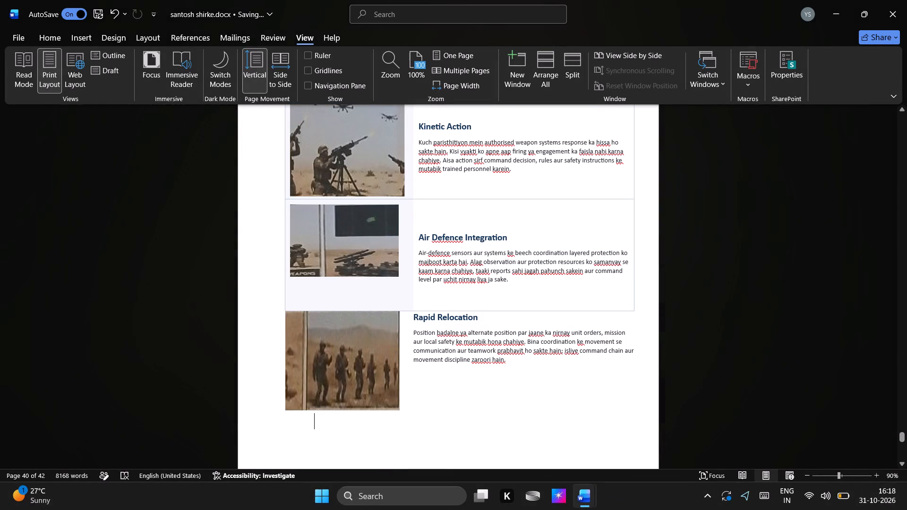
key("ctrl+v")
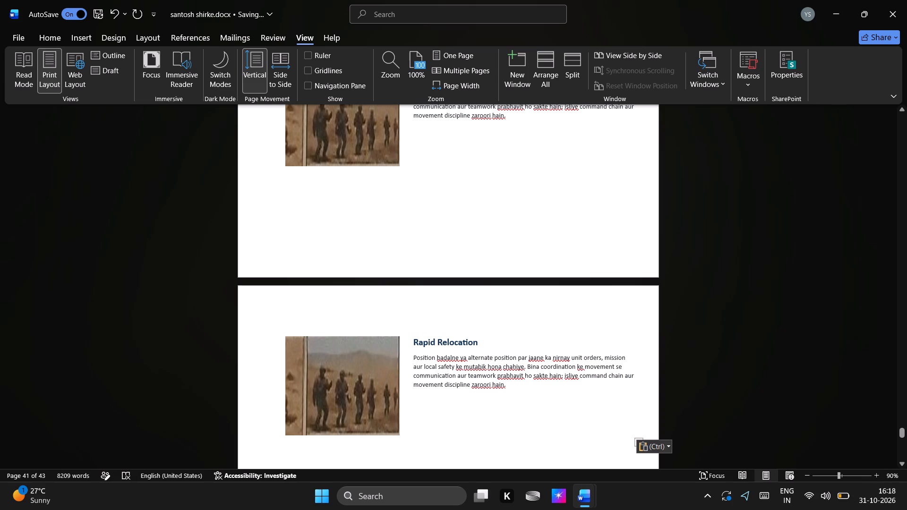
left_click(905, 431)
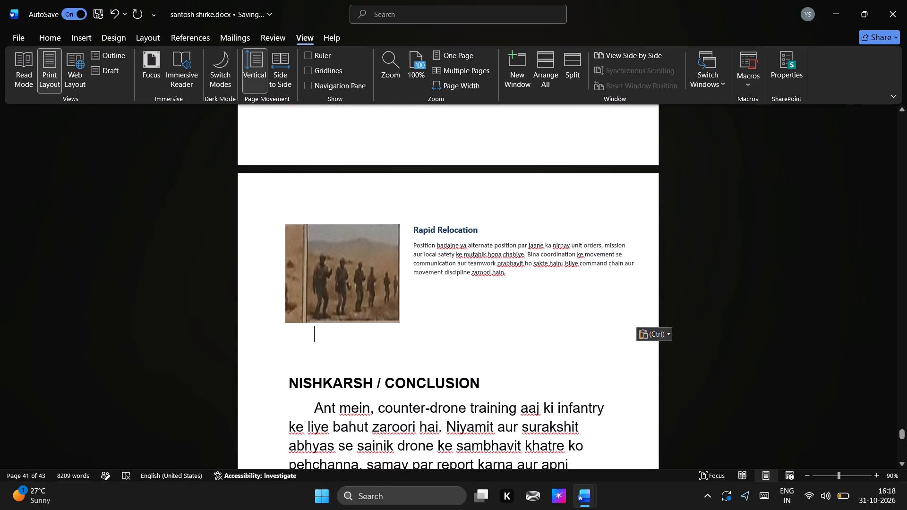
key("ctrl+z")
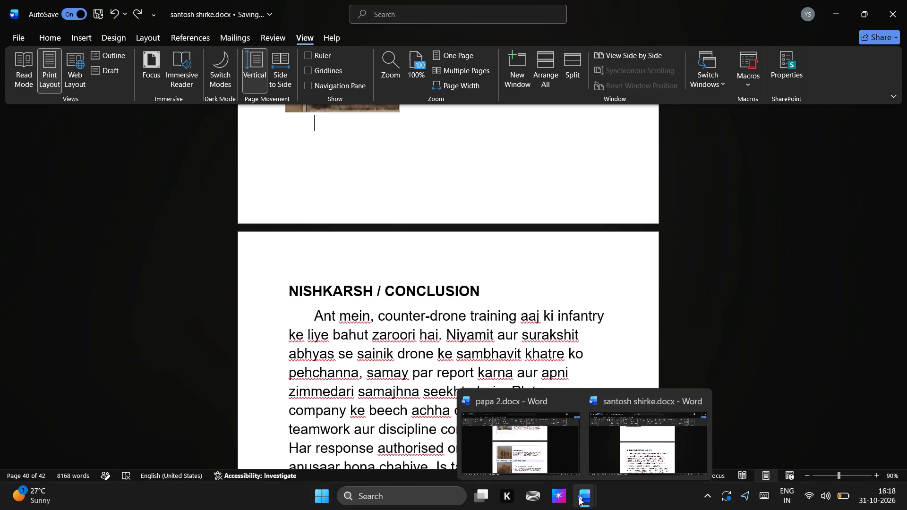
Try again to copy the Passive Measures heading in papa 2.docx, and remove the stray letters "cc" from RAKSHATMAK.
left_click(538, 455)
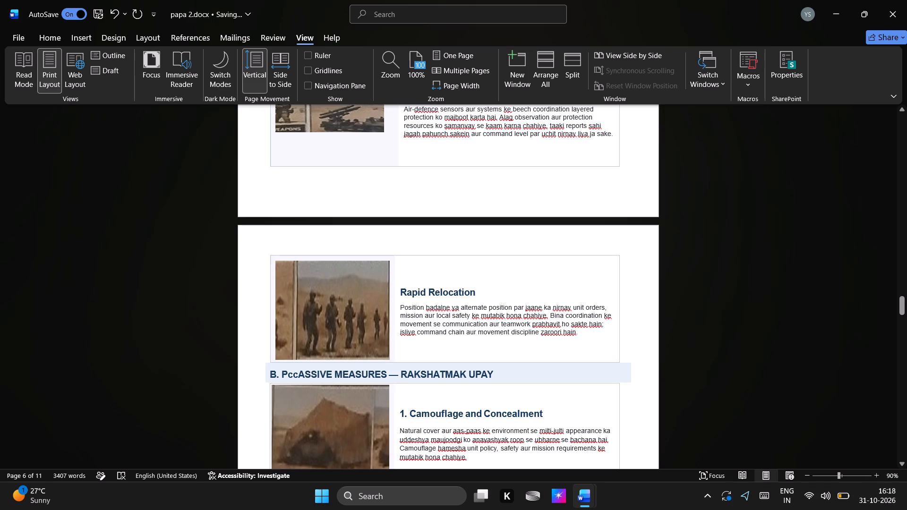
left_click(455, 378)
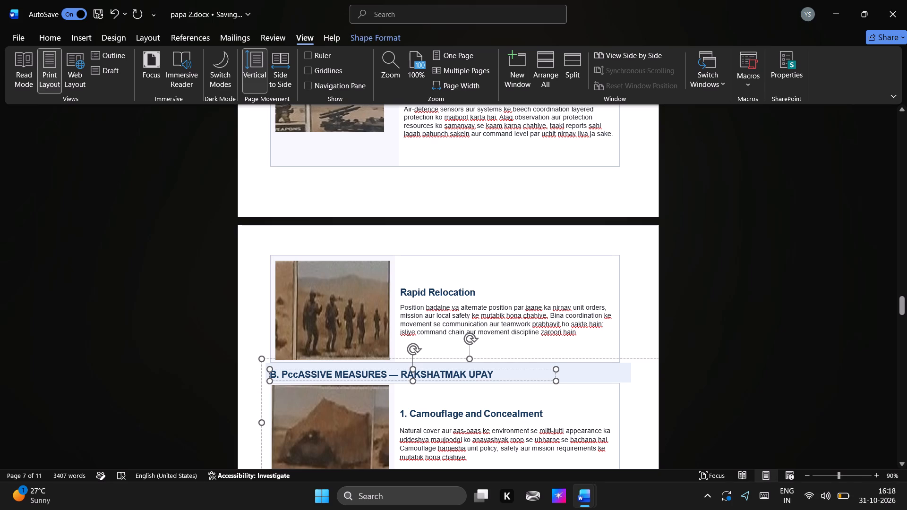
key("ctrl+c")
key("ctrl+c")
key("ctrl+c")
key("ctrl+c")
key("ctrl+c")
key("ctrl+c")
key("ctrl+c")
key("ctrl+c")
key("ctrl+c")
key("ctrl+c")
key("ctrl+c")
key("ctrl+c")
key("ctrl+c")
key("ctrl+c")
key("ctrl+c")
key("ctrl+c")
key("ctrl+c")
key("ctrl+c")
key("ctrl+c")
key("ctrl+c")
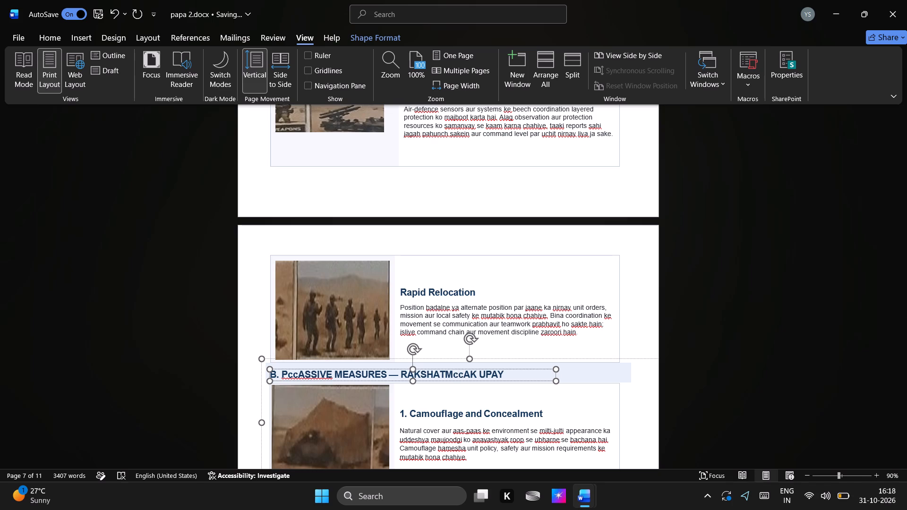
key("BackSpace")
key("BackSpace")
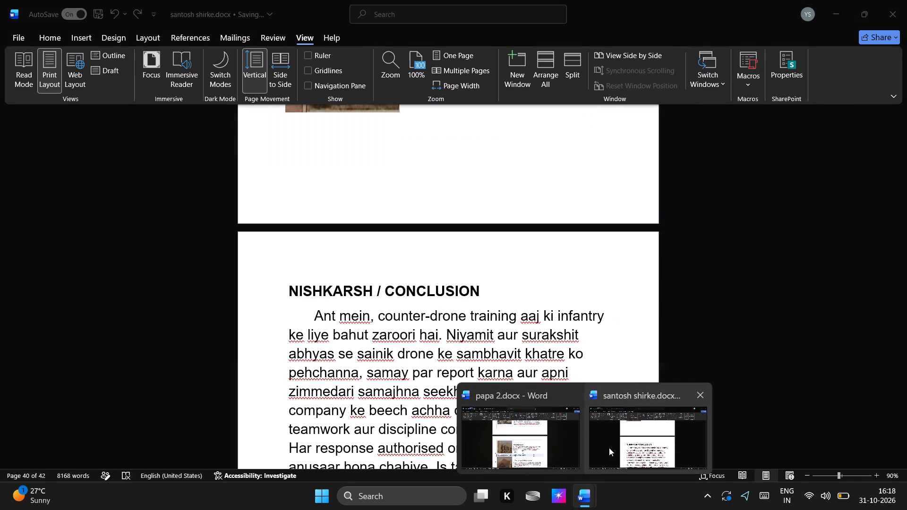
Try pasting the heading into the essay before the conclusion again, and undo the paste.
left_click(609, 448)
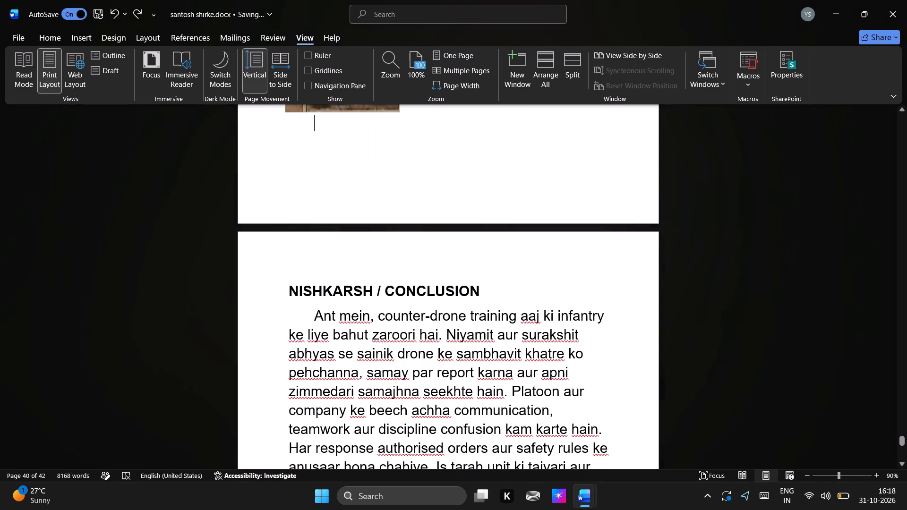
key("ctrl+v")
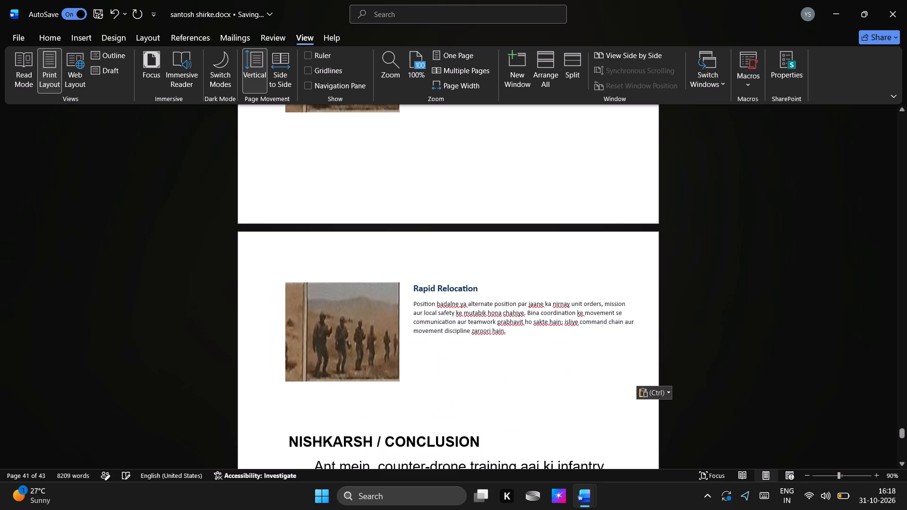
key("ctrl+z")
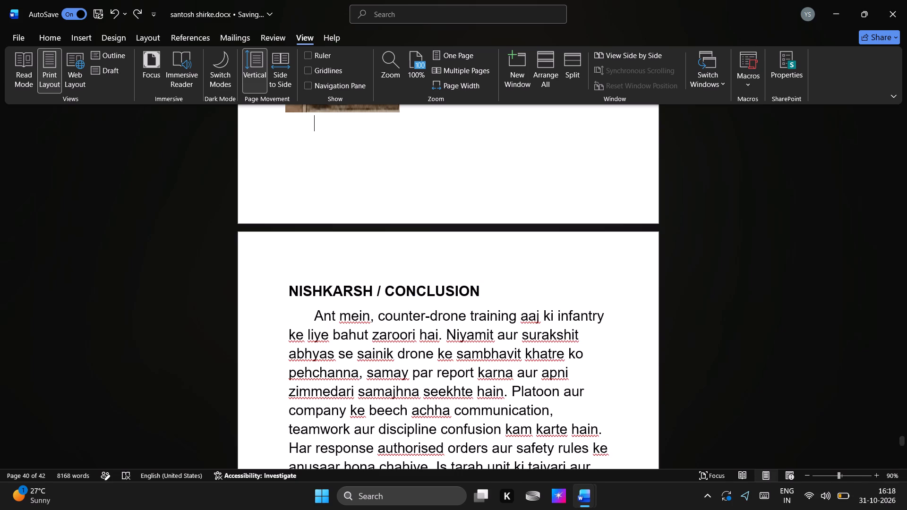
Copy the light blue banner shape behind the Passive Measures heading in papa 2.docx and paste it below the essay's Rapid Relocation block.
left_click(592, 500)
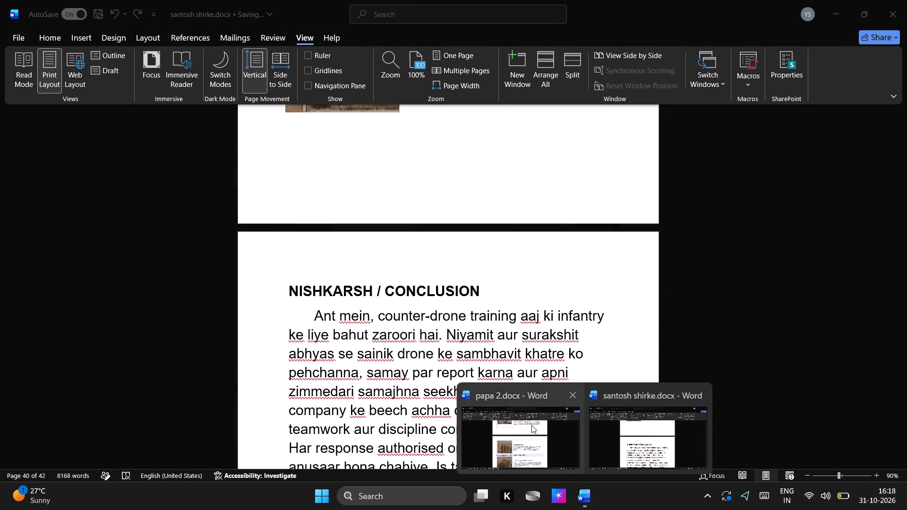
left_click(531, 424)
left_click(316, 394)
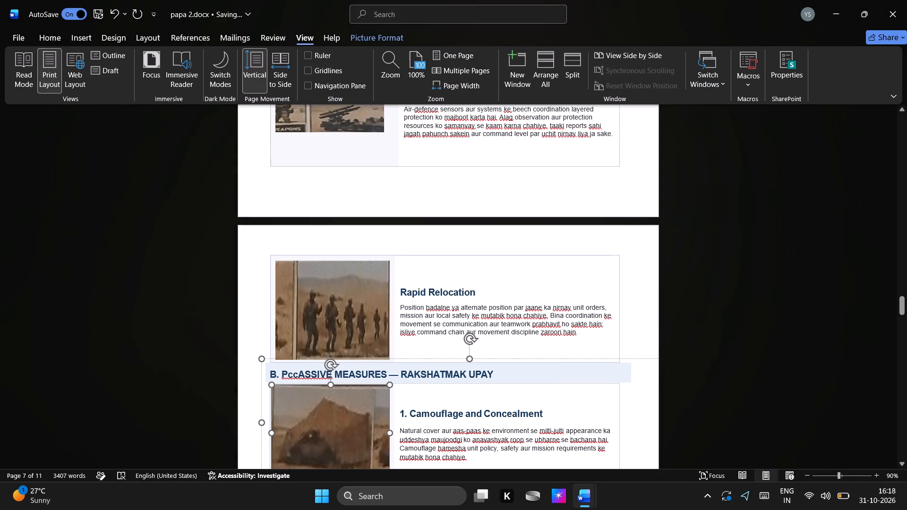
left_click(263, 394)
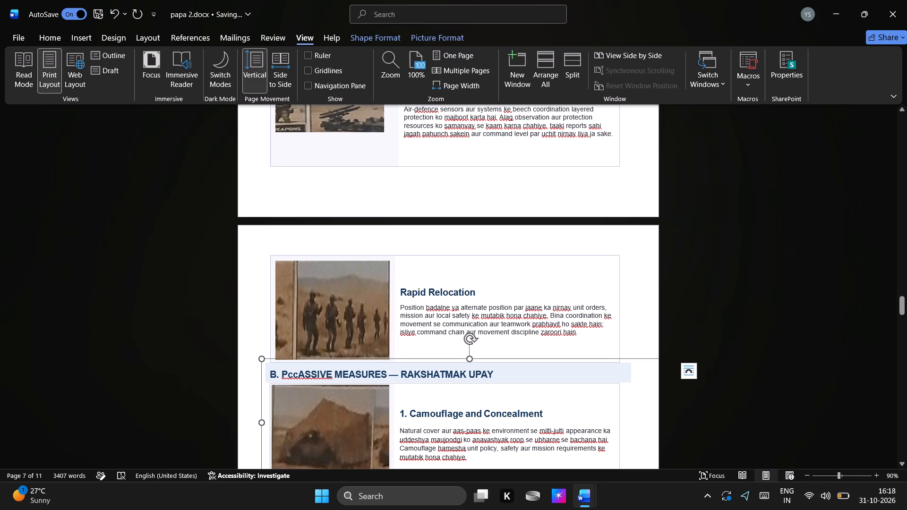
left_click(429, 382)
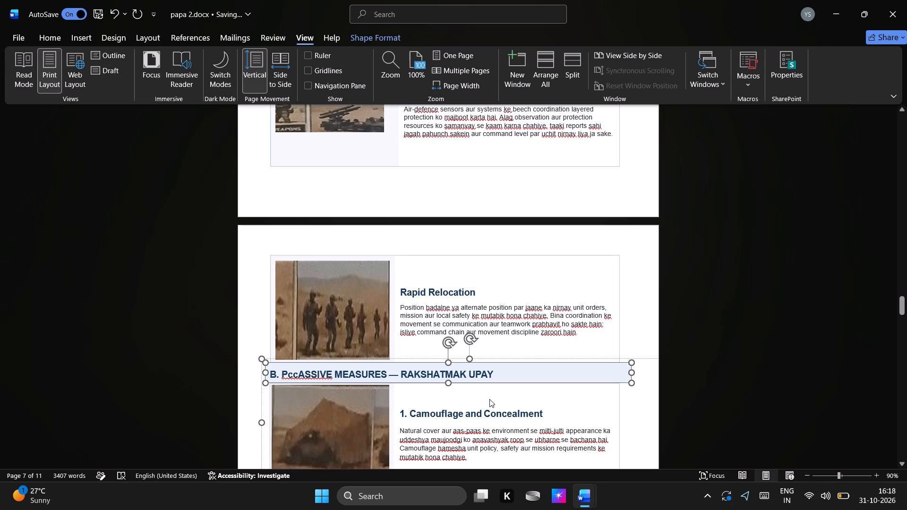
key("ctrl+c")
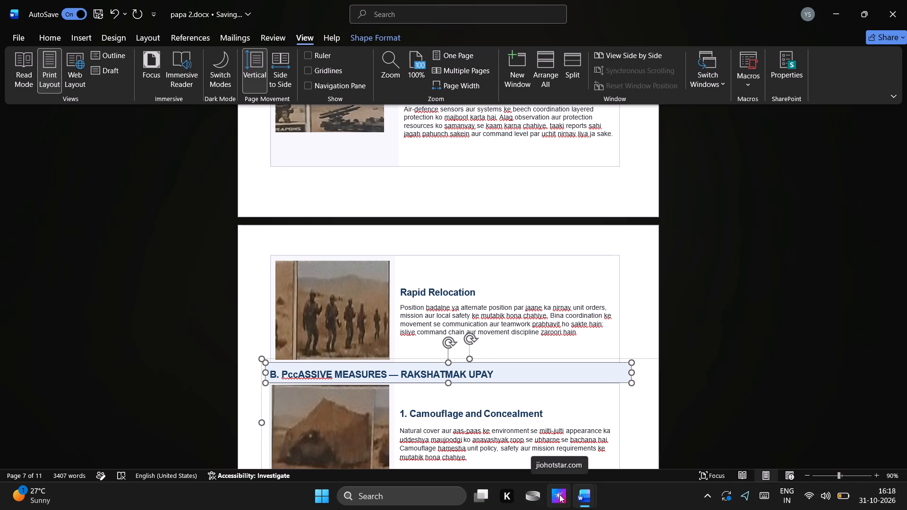
left_click(577, 496)
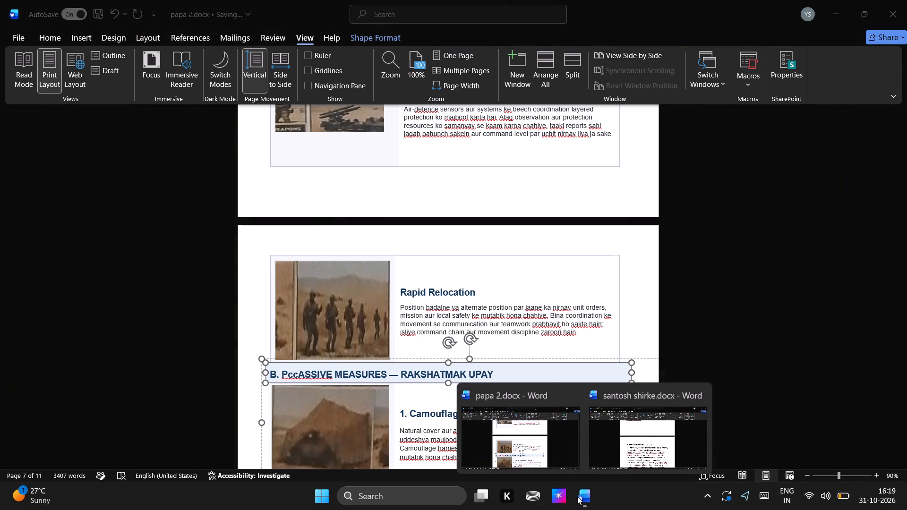
left_click(616, 440)
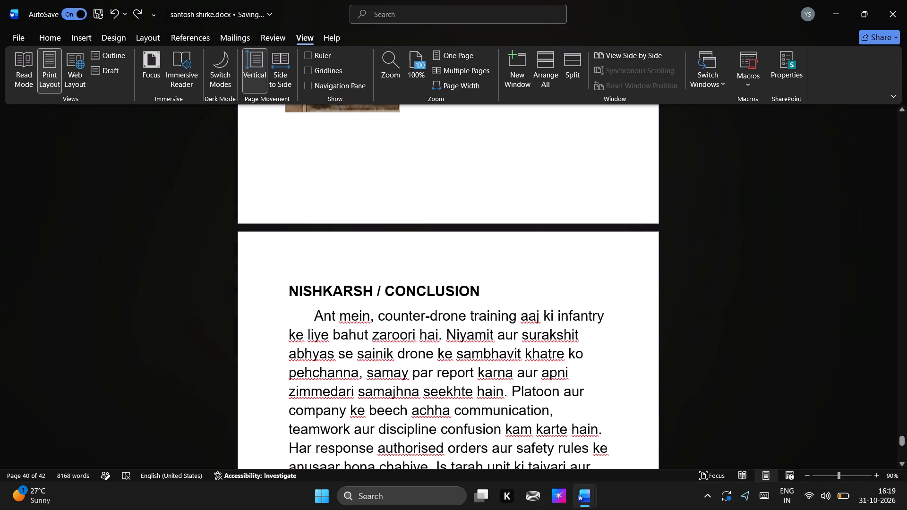
key("ctrl+v")
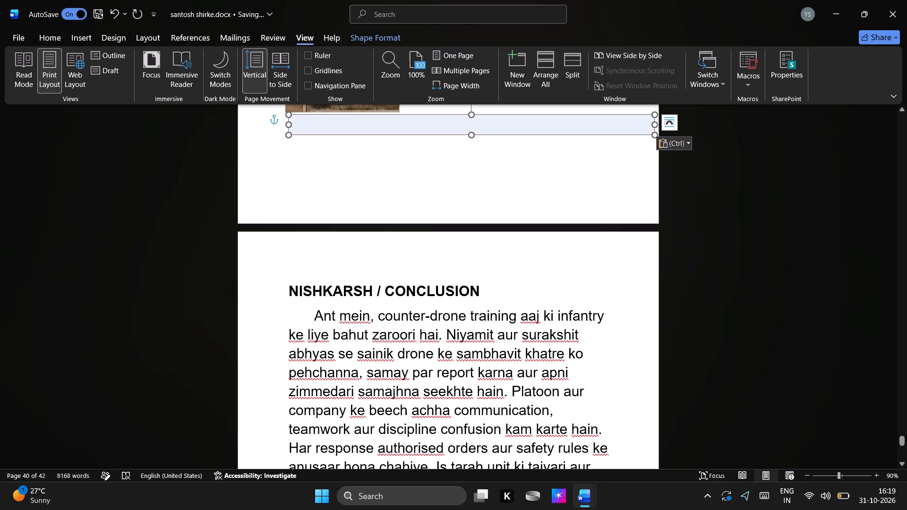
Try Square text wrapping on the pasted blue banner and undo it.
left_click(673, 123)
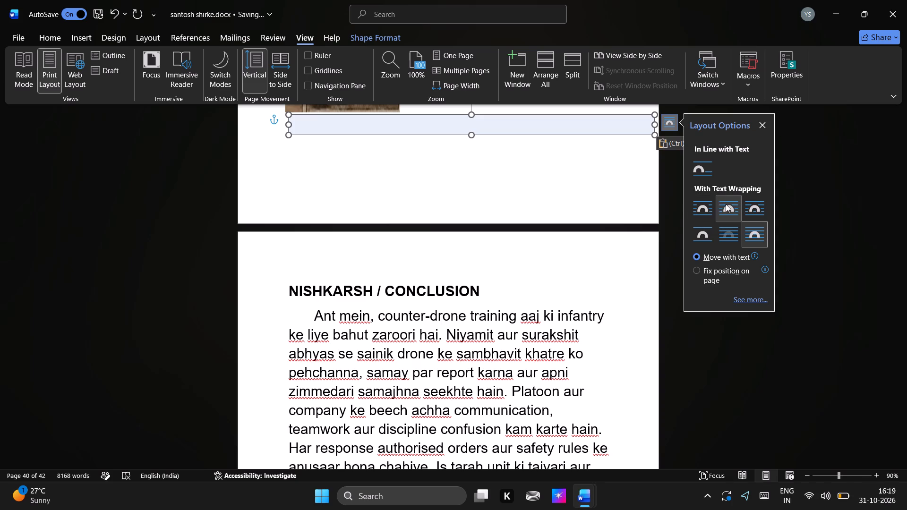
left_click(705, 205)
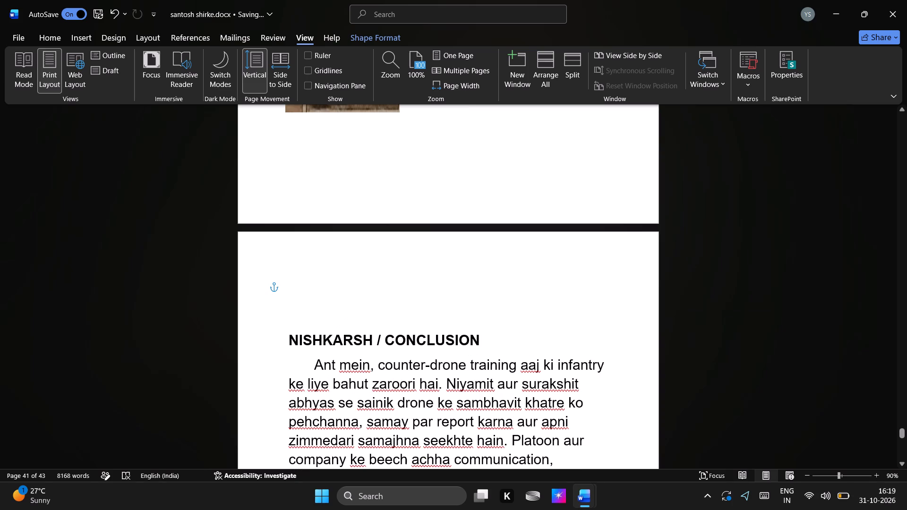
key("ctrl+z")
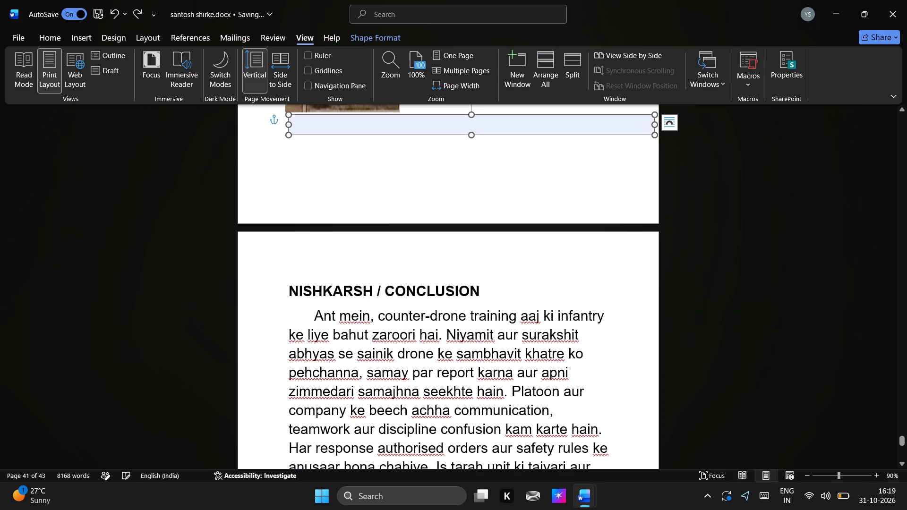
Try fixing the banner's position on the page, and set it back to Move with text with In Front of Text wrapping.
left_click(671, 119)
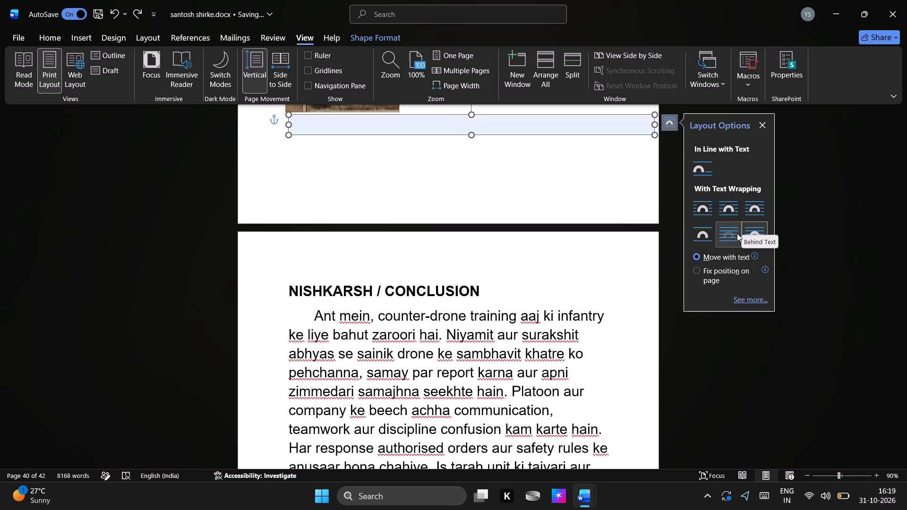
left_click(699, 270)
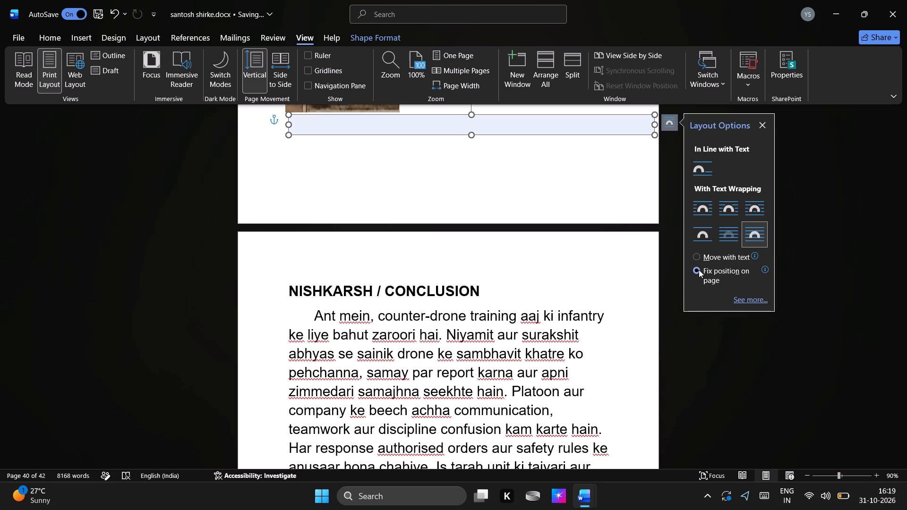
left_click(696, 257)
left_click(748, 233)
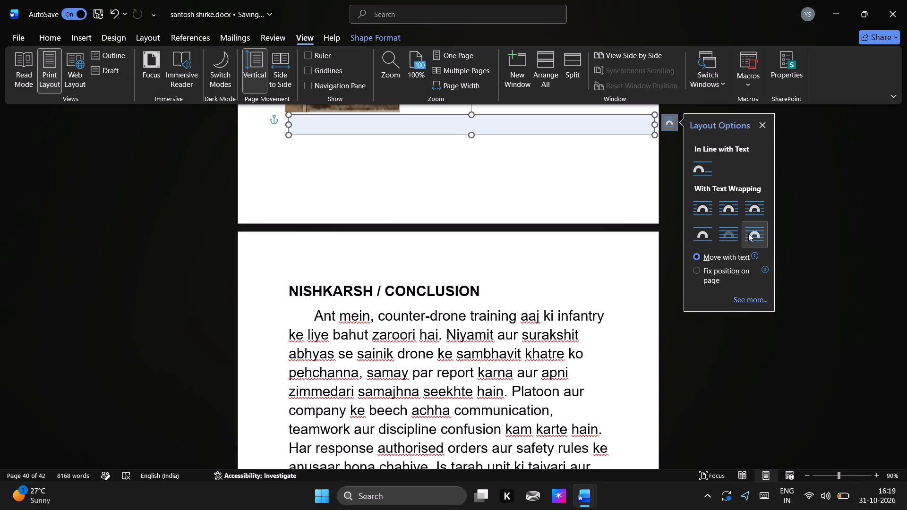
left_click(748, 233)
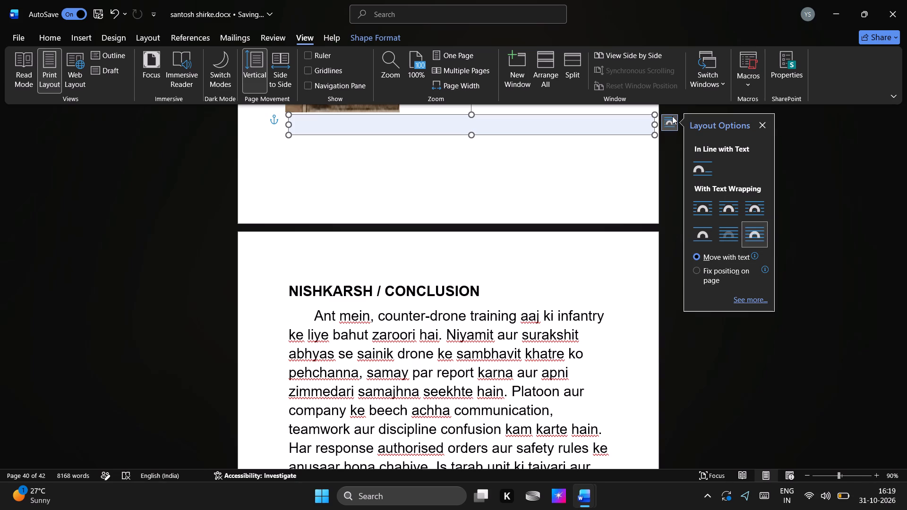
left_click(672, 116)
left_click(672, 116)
Undo the blue banner paste and the earlier Rapid Relocation block paste in the essay before the conclusion.
key("ctrl+z")
key("ctrl+z")
key("ctrl+z")
key("ctrl+z")
key("ctrl+z")
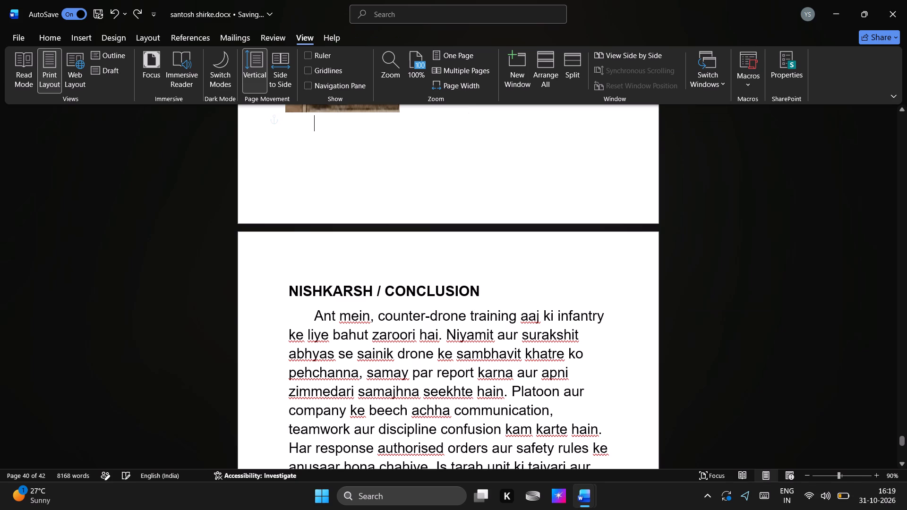
key("ctrl+z")
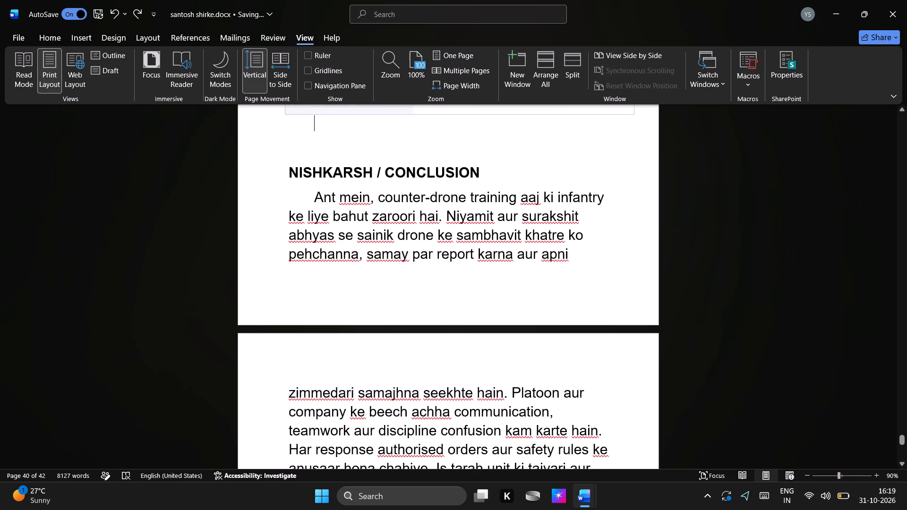
left_click(903, 440)
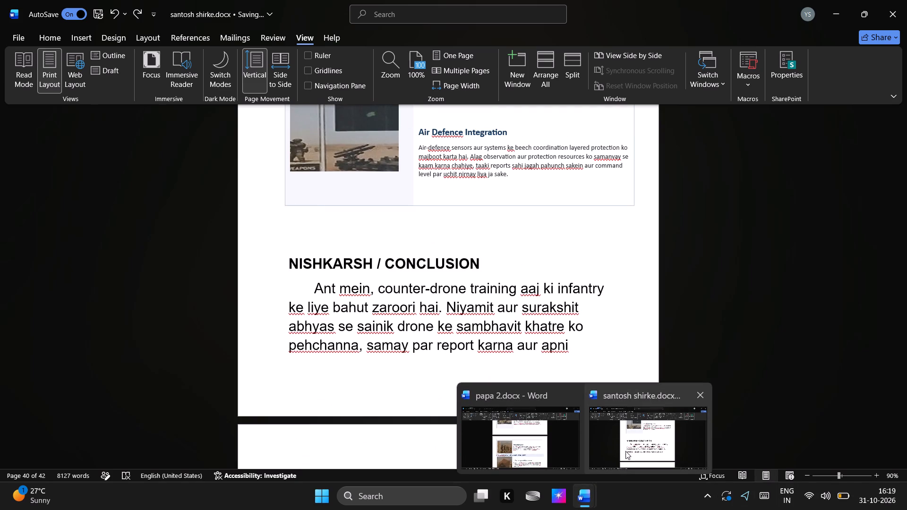
left_click(628, 450)
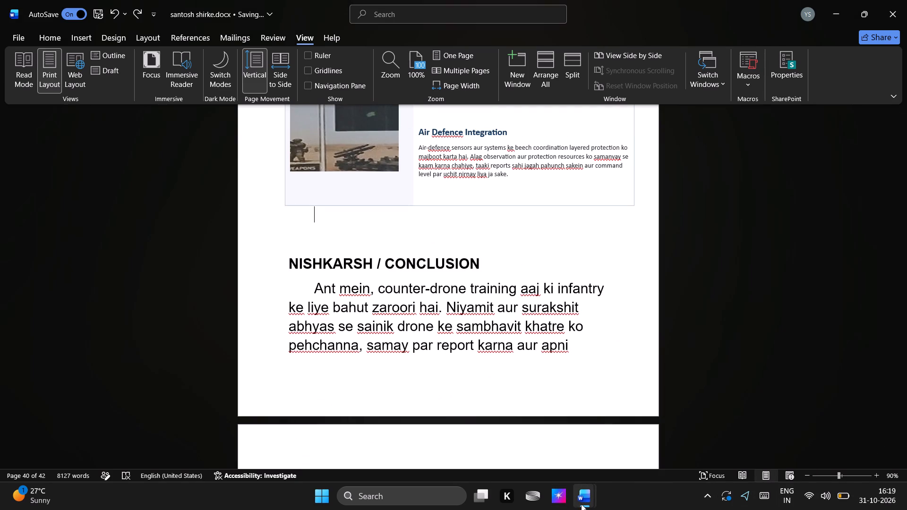
left_click(530, 458)
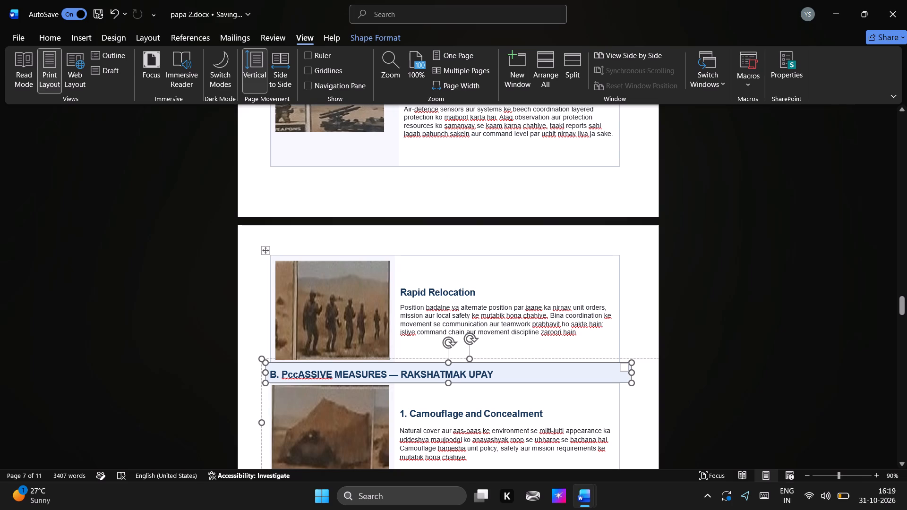
left_click(358, 264)
left_click(265, 254)
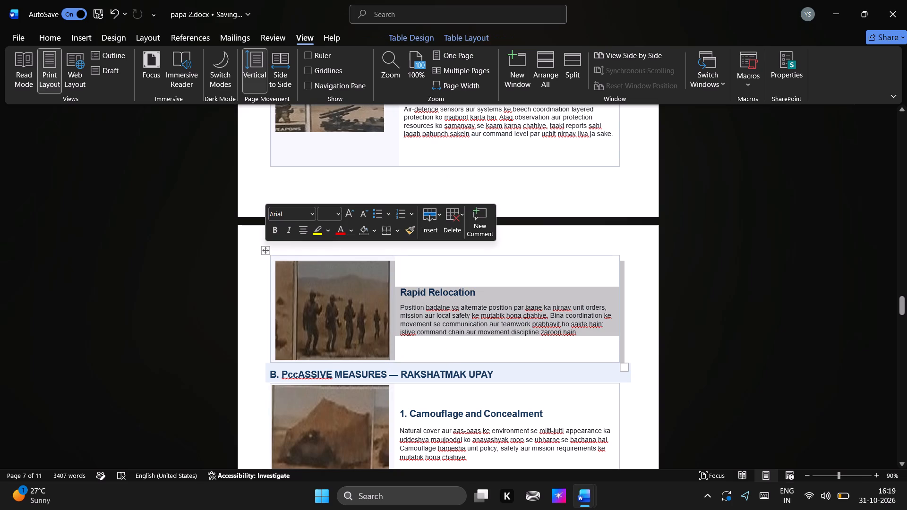
key("ctrl+c")
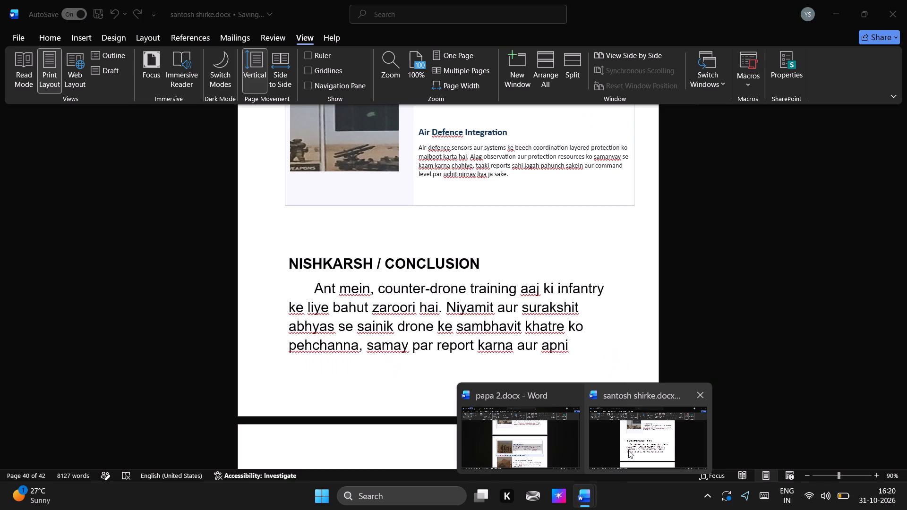
left_click(628, 450)
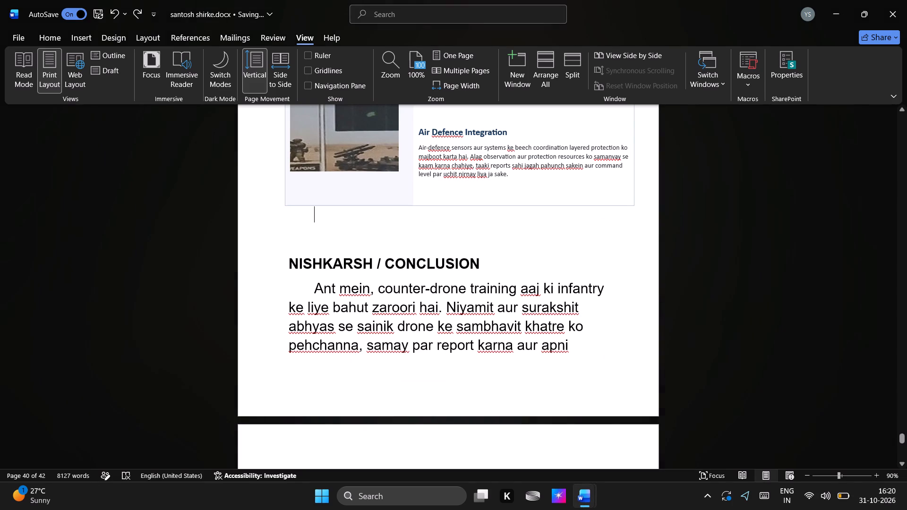
key("ctrl+v")
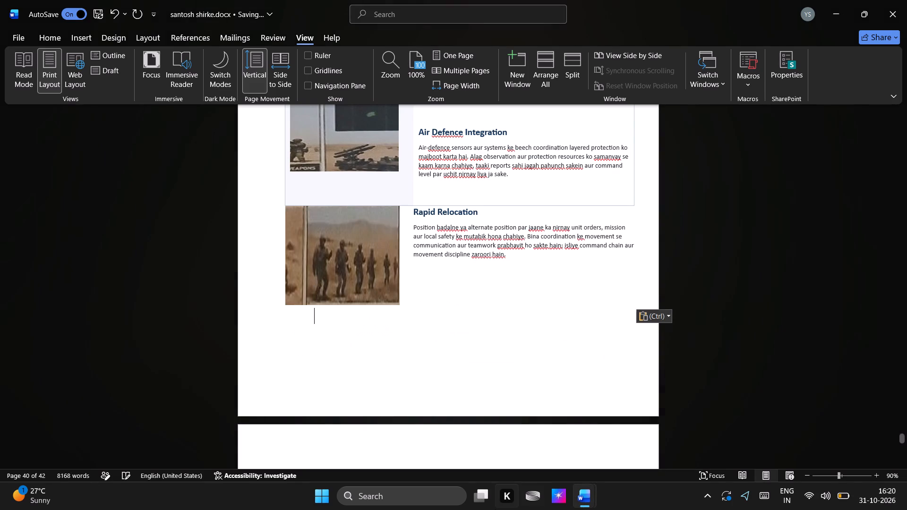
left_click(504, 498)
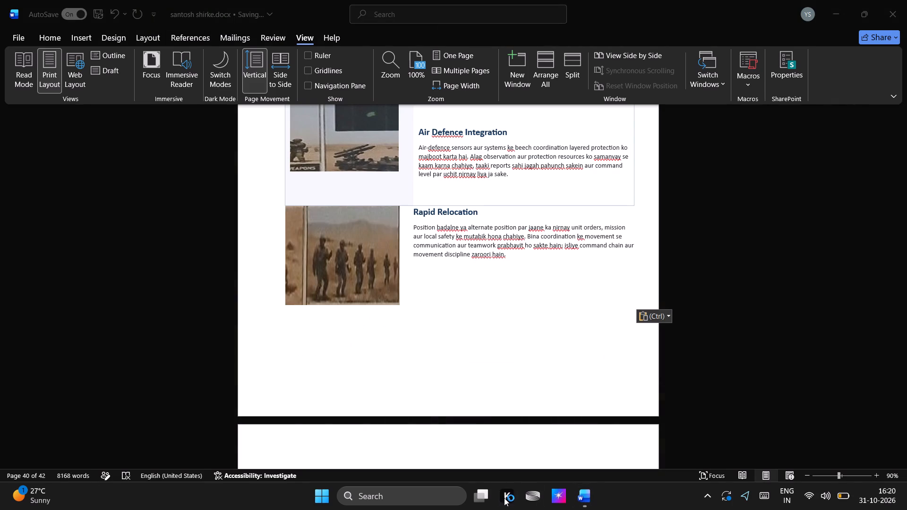
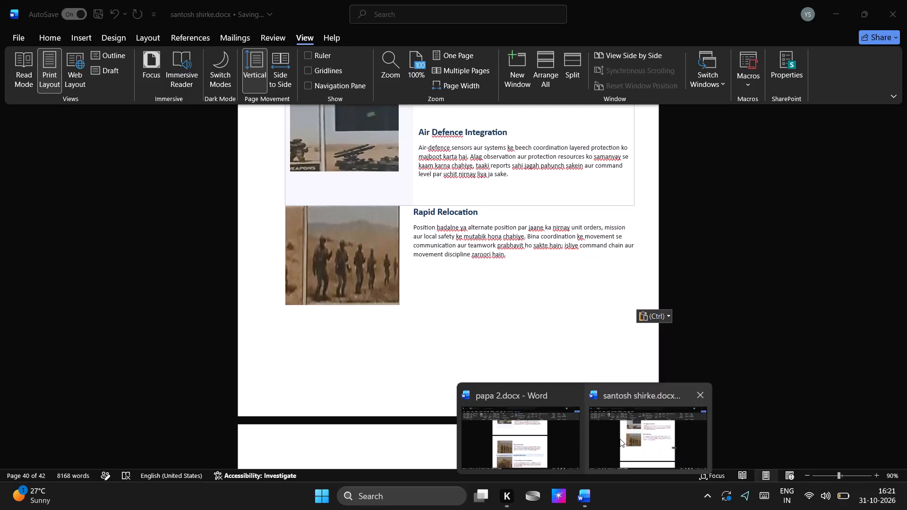
left_click(556, 448)
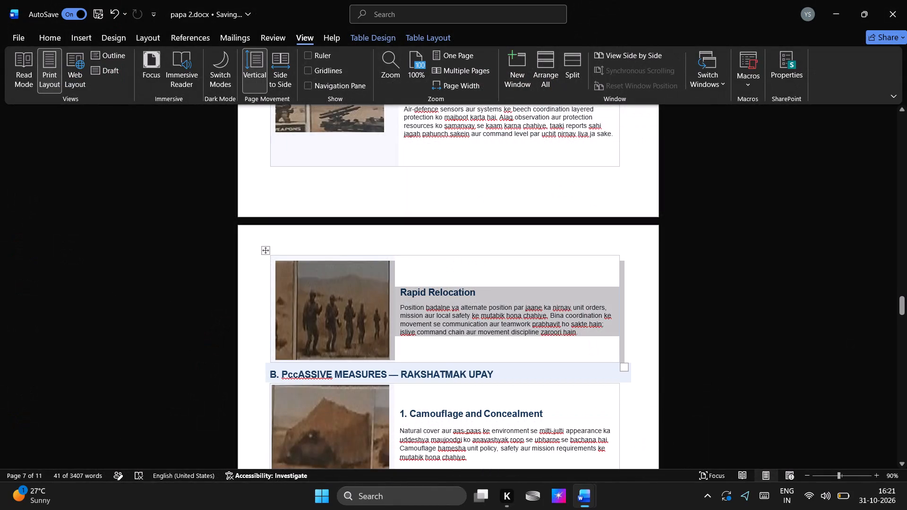
left_click(583, 394)
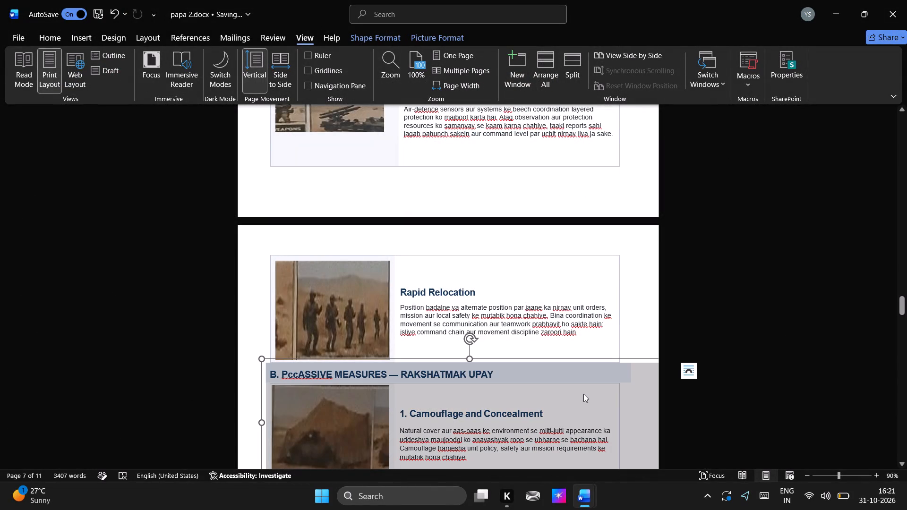
key("ctrl+c")
key("ctrl+c")
key("ctrl+c")
key("ctrl+c")
key("ctrl+c")
key("ctrl+c")
key("ctrl+c")
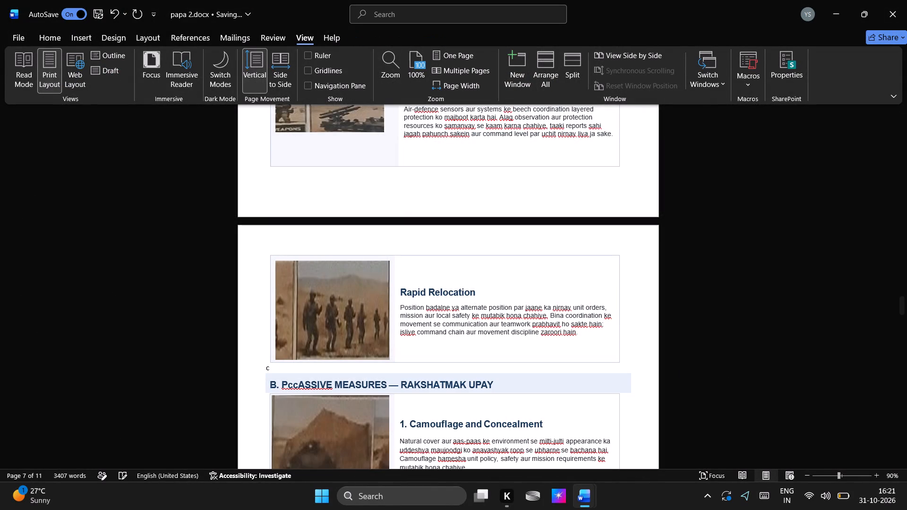
left_click(581, 500)
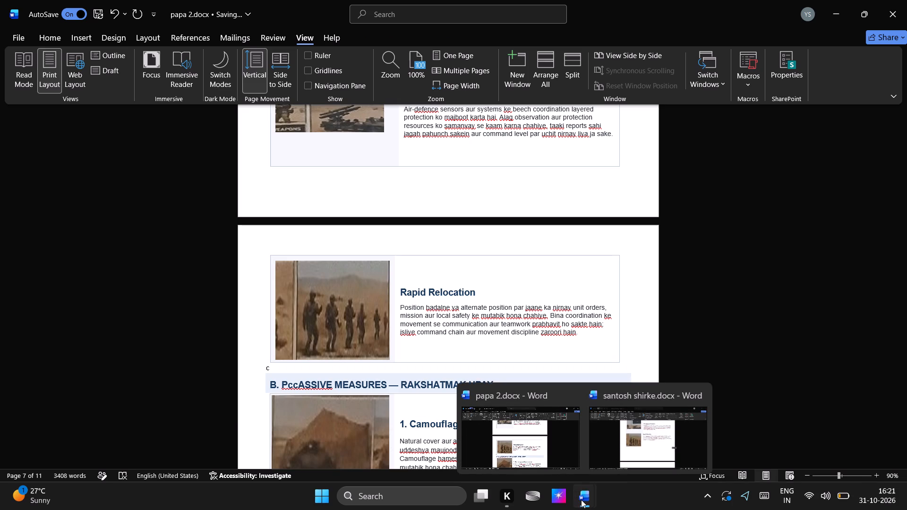
left_click(622, 453)
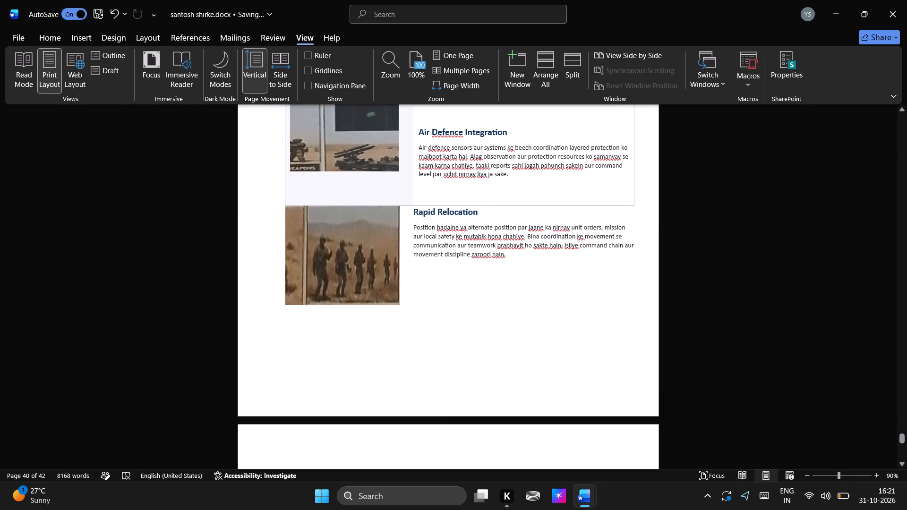
key("ctrl+v")
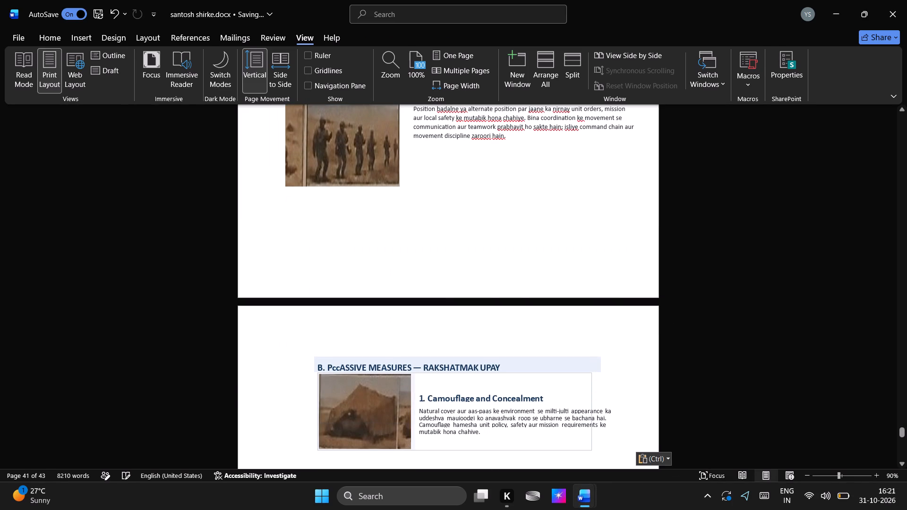
Correct the pasted block's heading to read "B. PASSIVE MEASURES — RAKSHATMAK UPAY".
left_click(342, 365)
left_click_drag(342, 365, 341, 369)
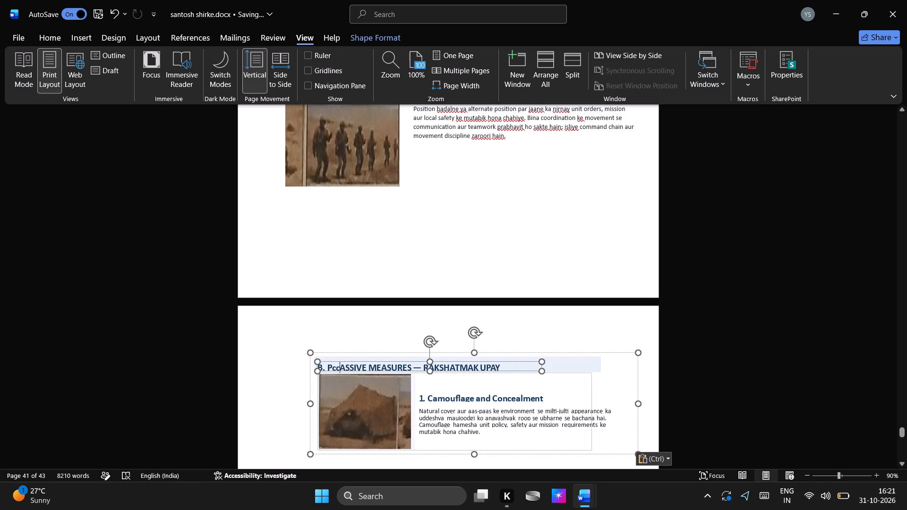
key("BackSpace")
key("BackSpace")
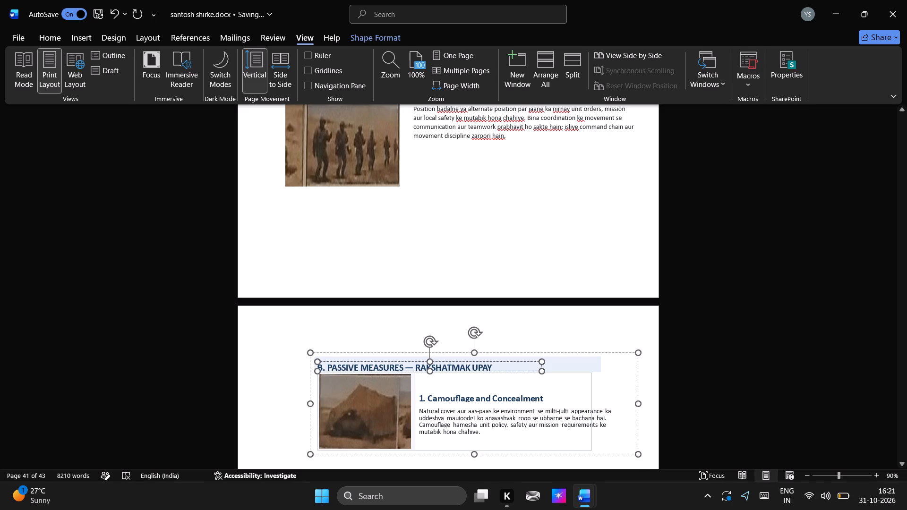
left_click(507, 283)
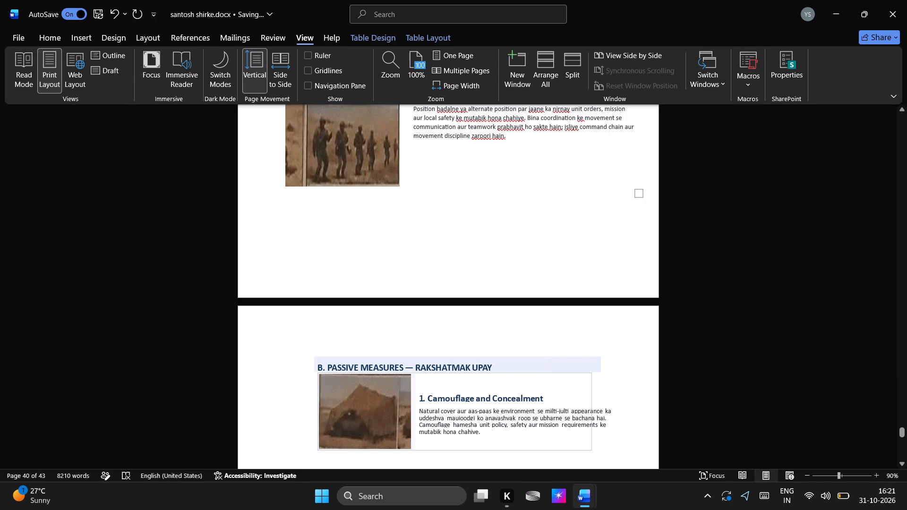
Widen the grouped Passive Measures block above the conclusion until its blue banner reaches the page edge.
left_click(905, 433)
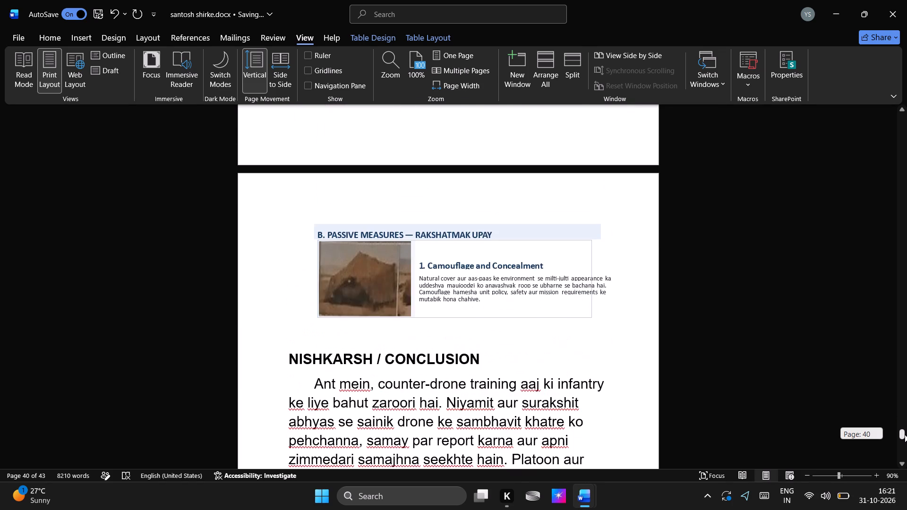
left_click(595, 356)
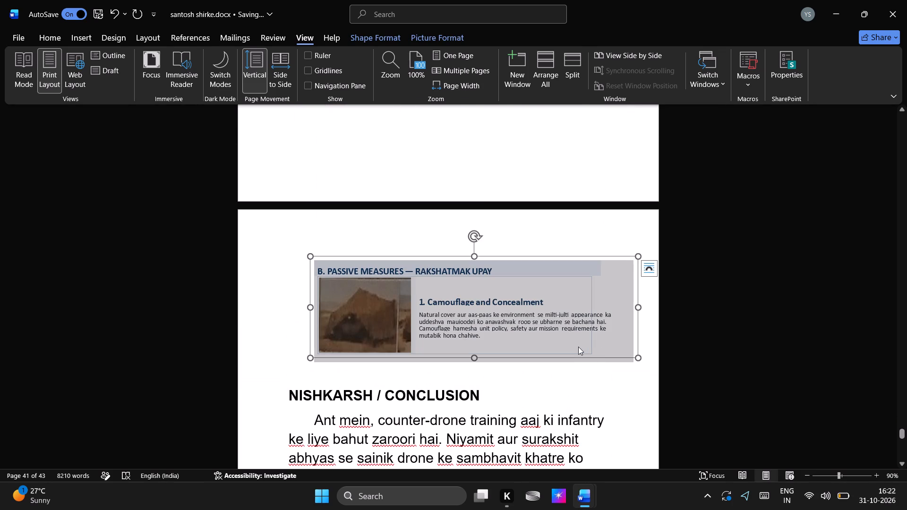
left_click(578, 347)
left_click(578, 347)
left_click_drag(641, 307, 651, 306)
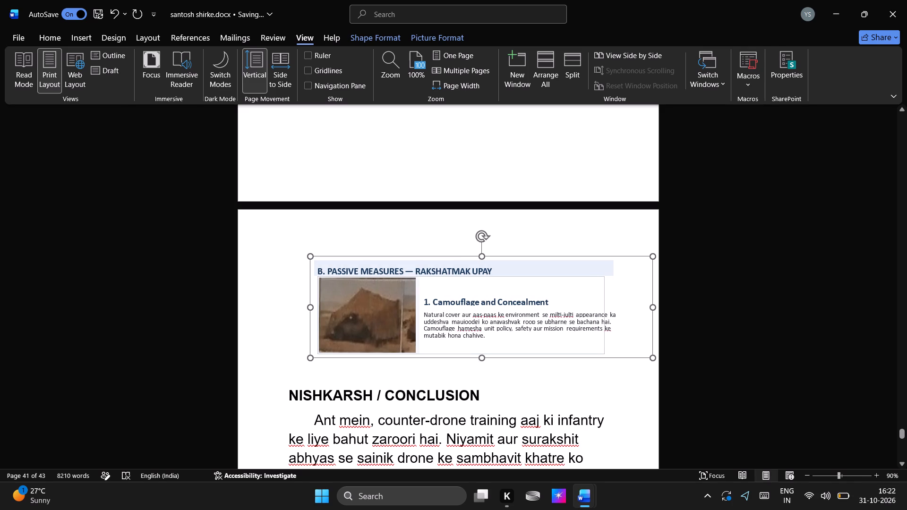
left_click_drag(651, 306, 654, 308)
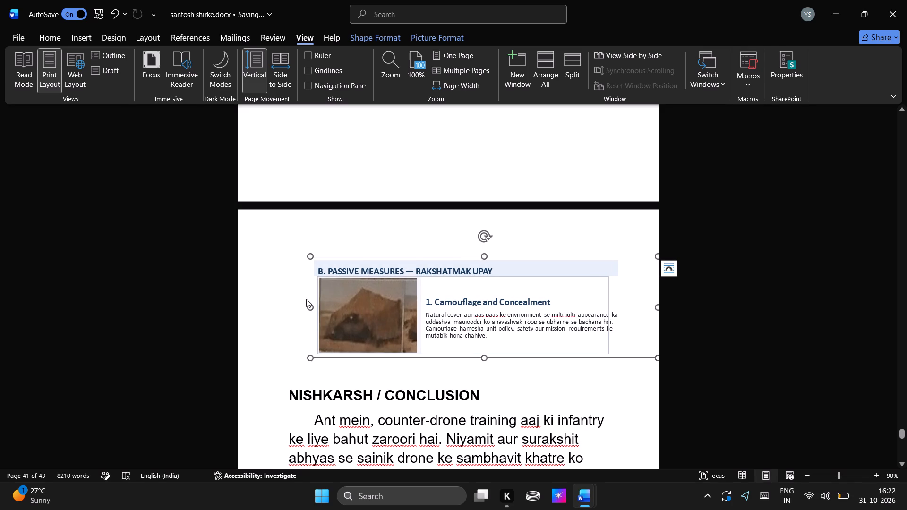
left_click_drag(311, 307, 286, 306)
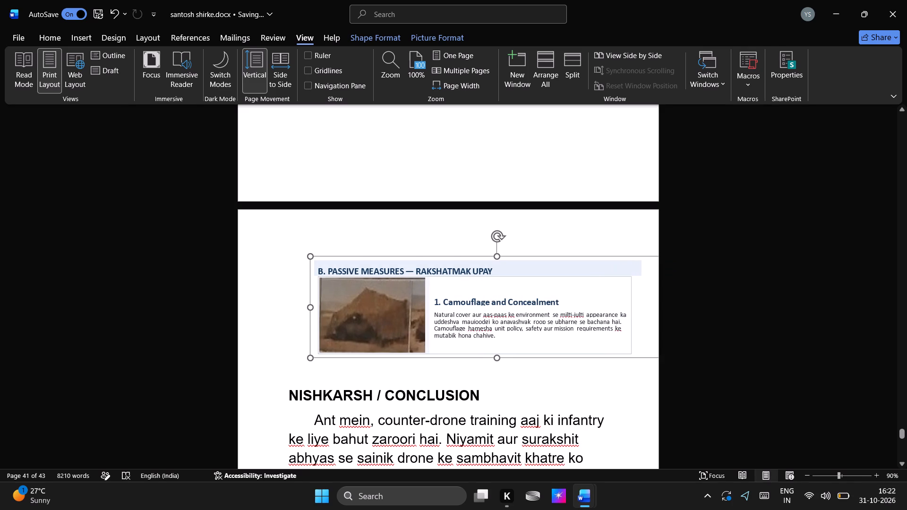
left_click_drag(286, 306, 267, 305)
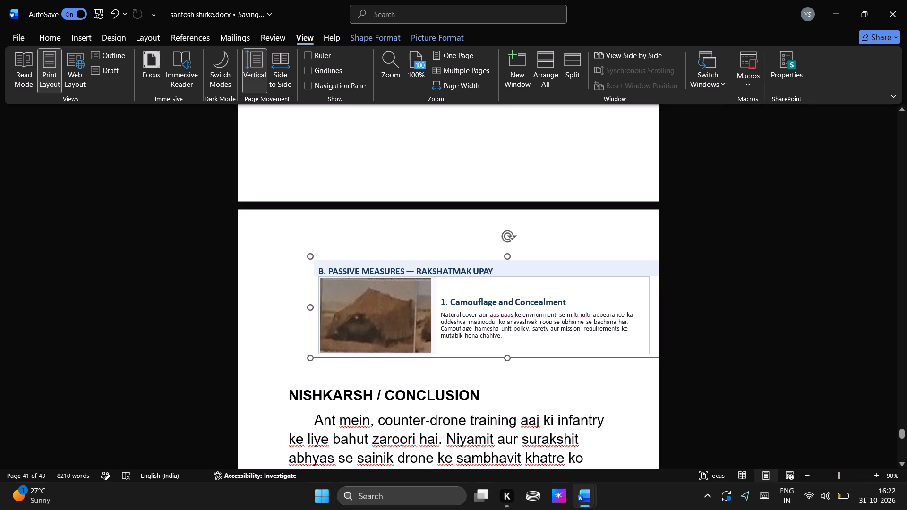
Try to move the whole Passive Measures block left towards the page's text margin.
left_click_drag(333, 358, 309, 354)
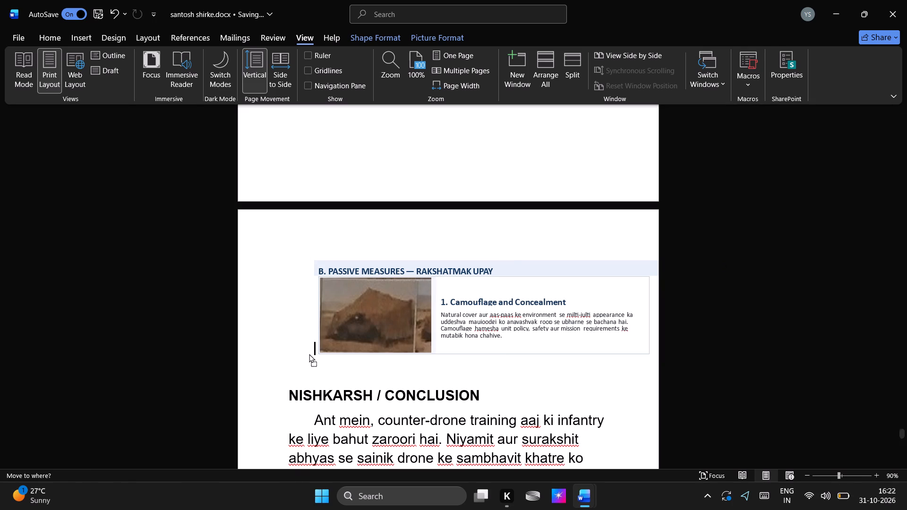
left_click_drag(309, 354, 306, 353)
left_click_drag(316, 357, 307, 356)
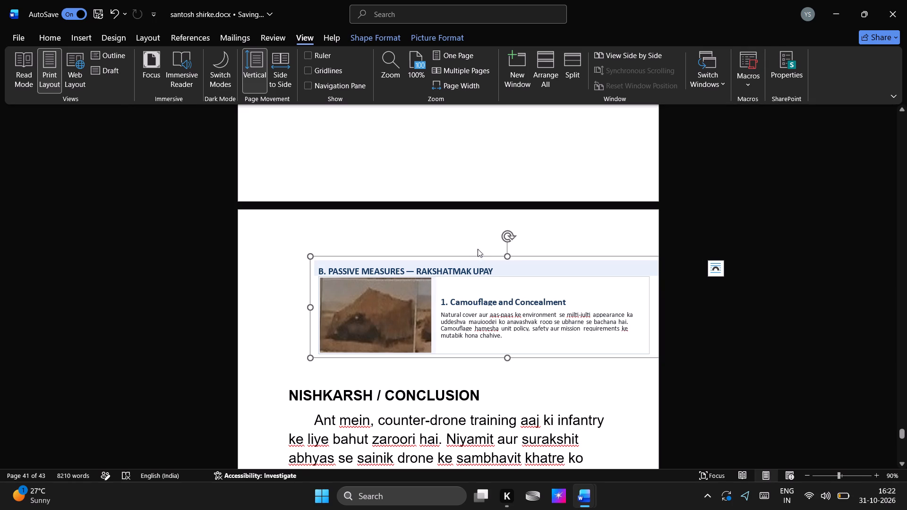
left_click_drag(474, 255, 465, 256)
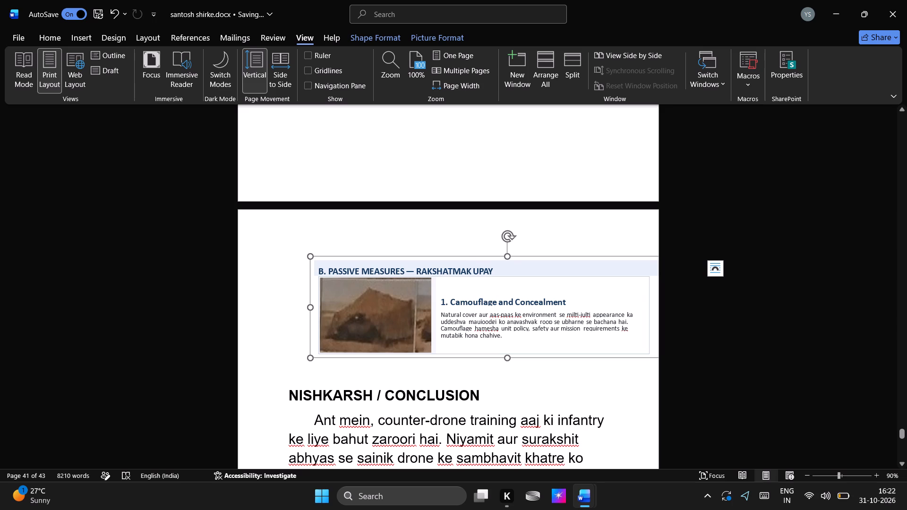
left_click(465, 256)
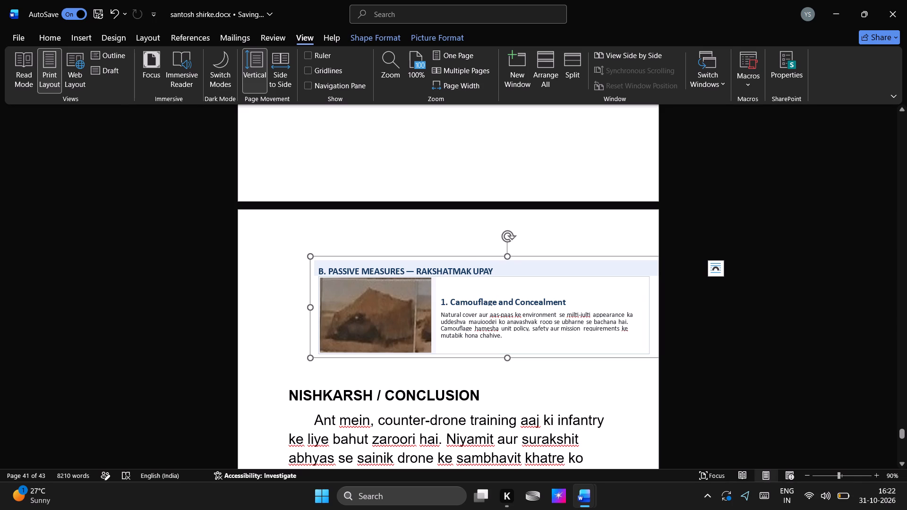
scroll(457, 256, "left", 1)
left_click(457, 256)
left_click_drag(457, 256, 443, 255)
Reduce the Passive Measures block to about 4.36 cm high and 18.67 cm wide.
left_click_drag(313, 258, 325, 266)
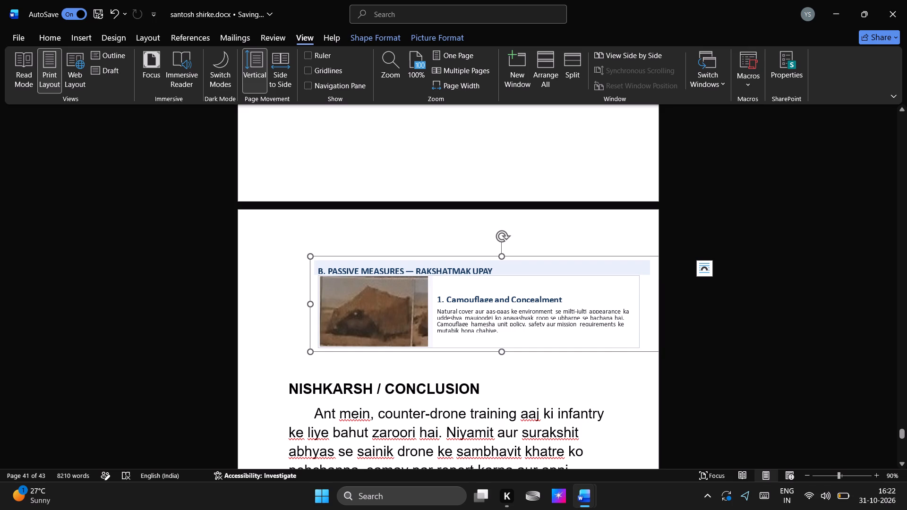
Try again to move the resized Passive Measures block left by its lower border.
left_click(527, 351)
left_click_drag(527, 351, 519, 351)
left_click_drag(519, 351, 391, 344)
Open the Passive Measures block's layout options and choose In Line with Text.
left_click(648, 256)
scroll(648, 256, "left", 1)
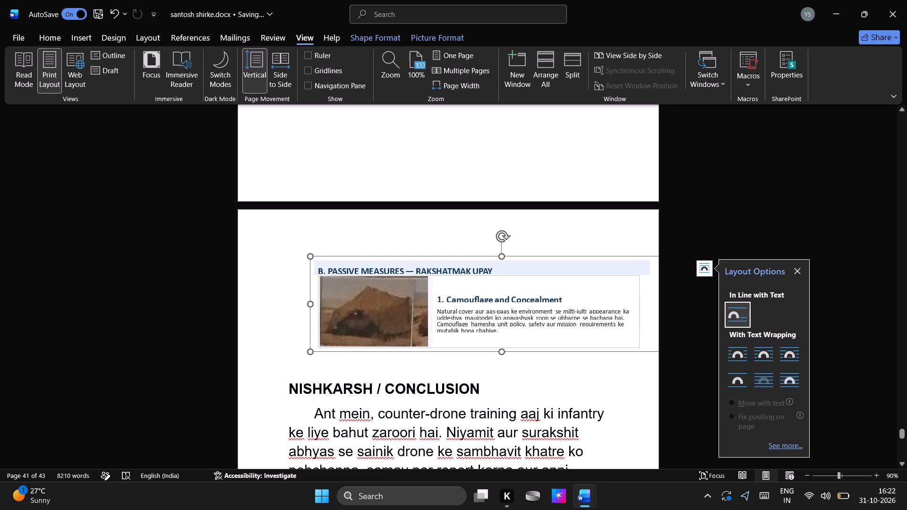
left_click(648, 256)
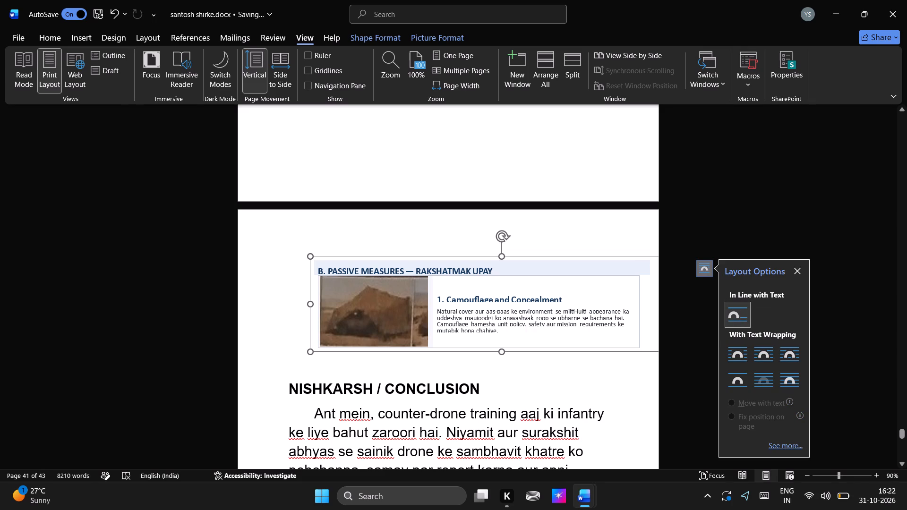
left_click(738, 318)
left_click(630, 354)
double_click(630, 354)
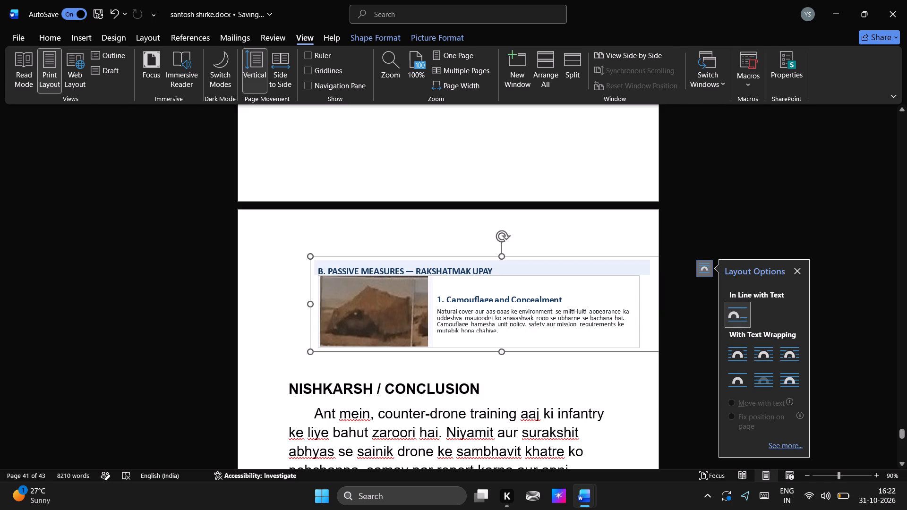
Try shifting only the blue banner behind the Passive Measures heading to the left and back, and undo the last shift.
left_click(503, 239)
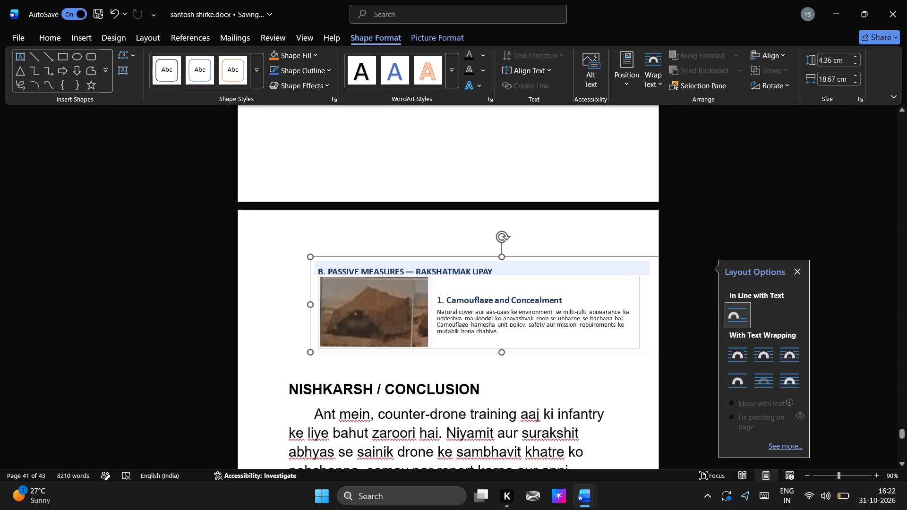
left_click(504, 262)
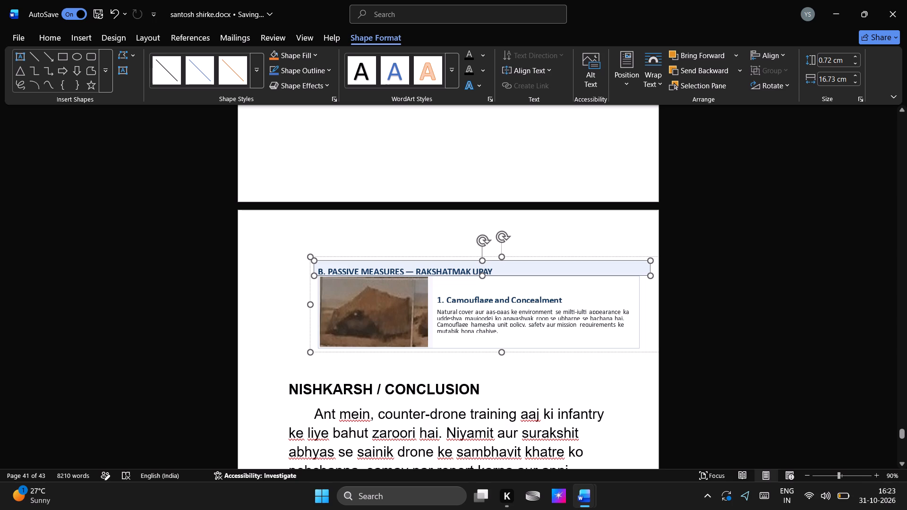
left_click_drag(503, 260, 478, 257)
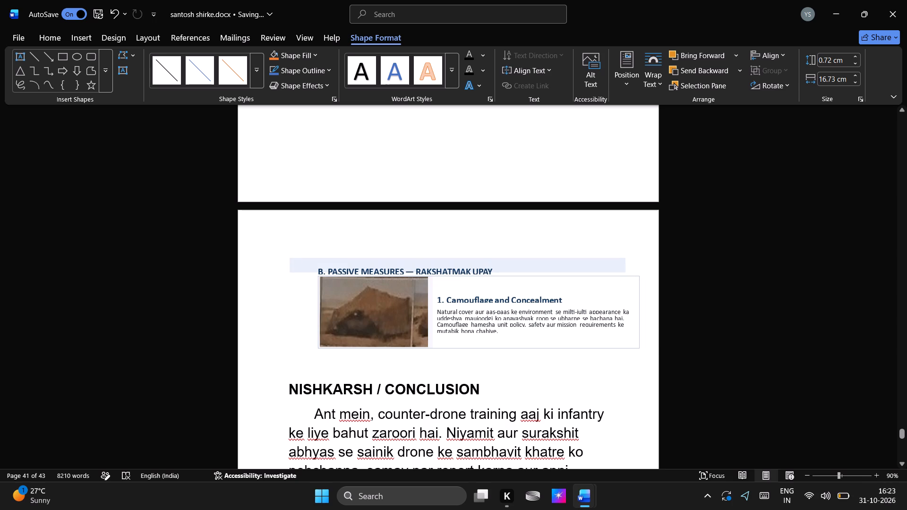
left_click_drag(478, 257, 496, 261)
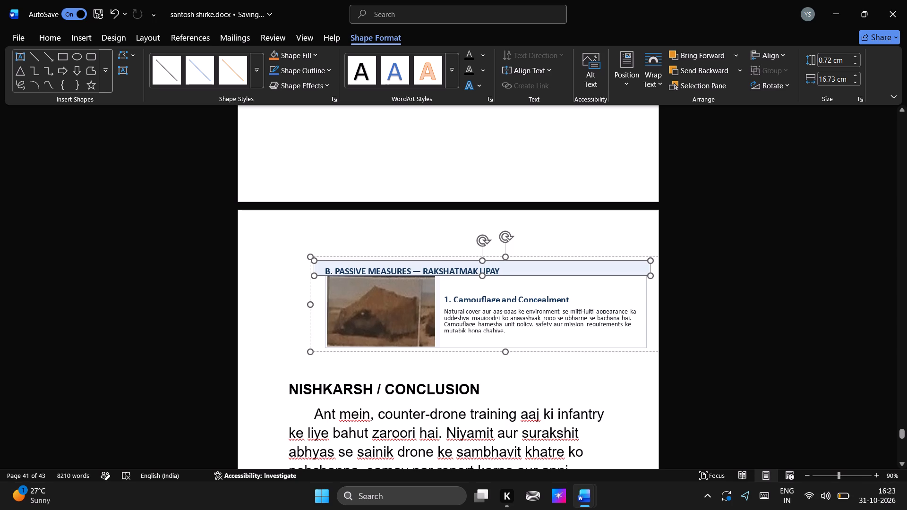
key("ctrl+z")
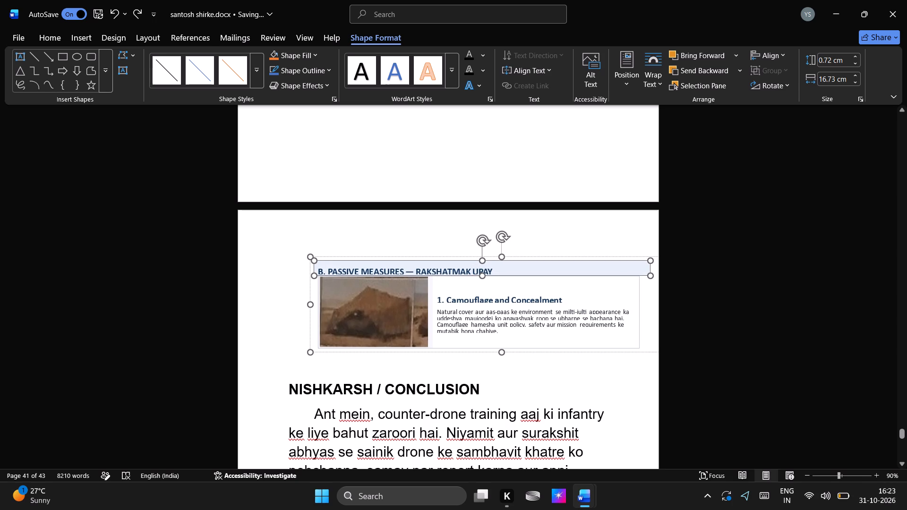
Try to shift the Passive Measures block left by its borders, bringing its height to about 4.54 cm.
left_click(592, 352)
left_click_drag(592, 352, 579, 355)
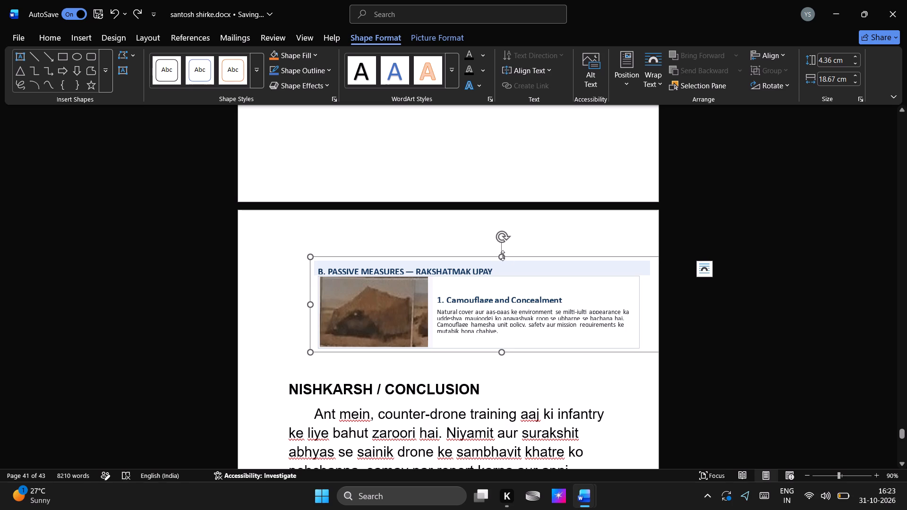
left_click(501, 256)
left_click_drag(501, 256, 495, 256)
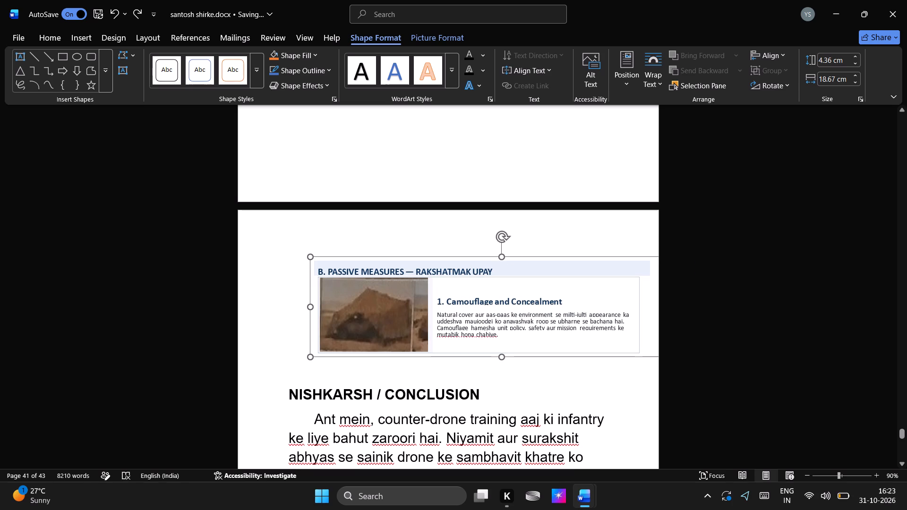
left_click_drag(495, 256, 482, 257)
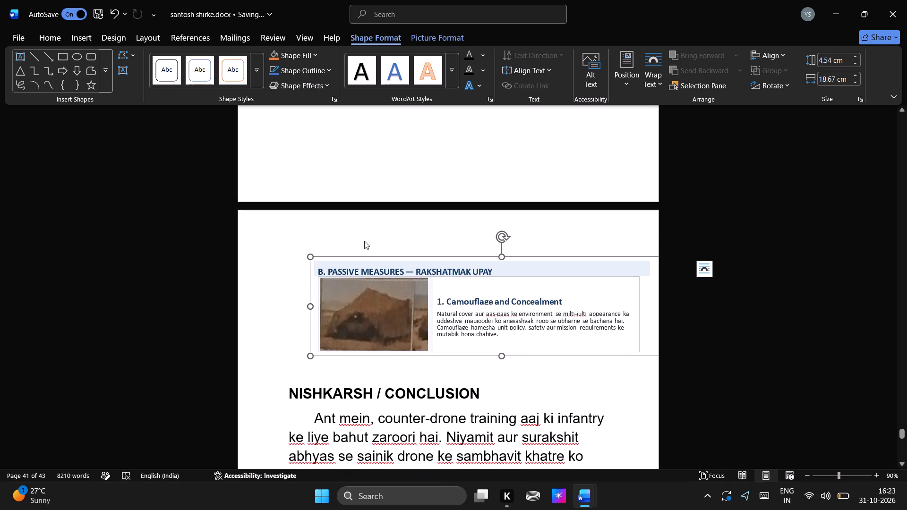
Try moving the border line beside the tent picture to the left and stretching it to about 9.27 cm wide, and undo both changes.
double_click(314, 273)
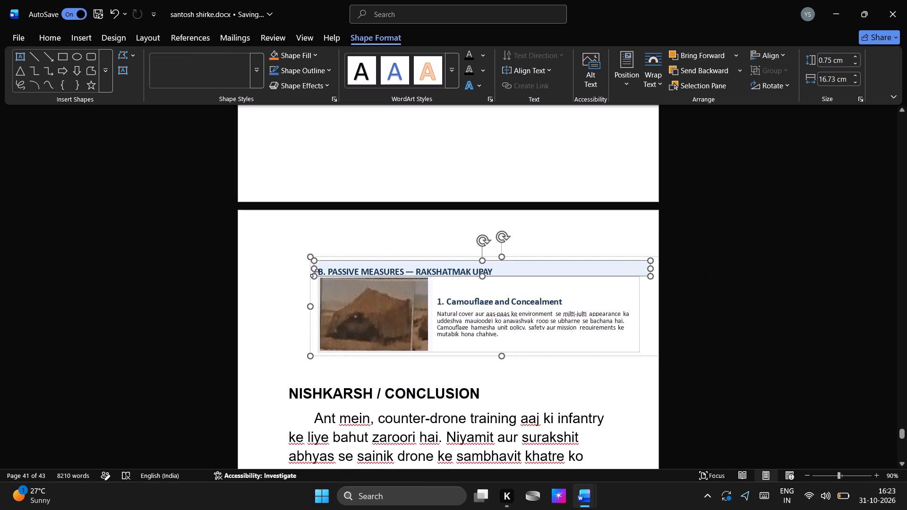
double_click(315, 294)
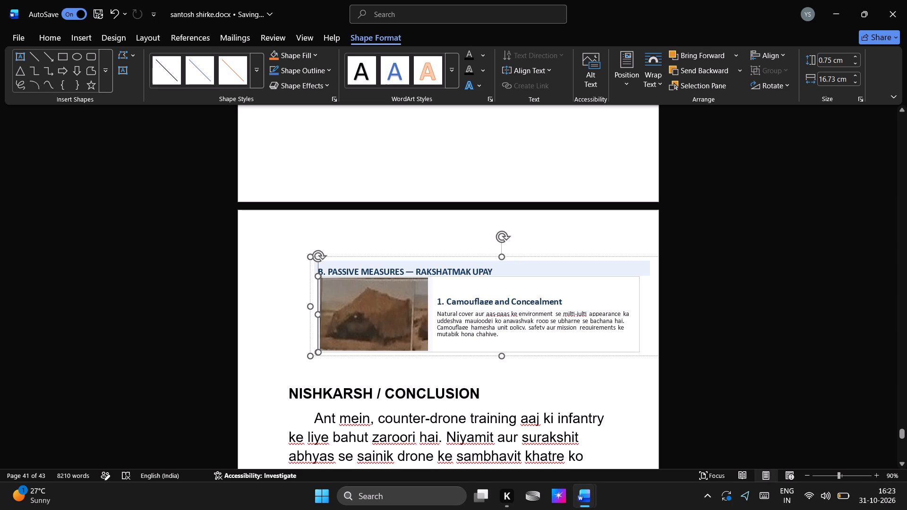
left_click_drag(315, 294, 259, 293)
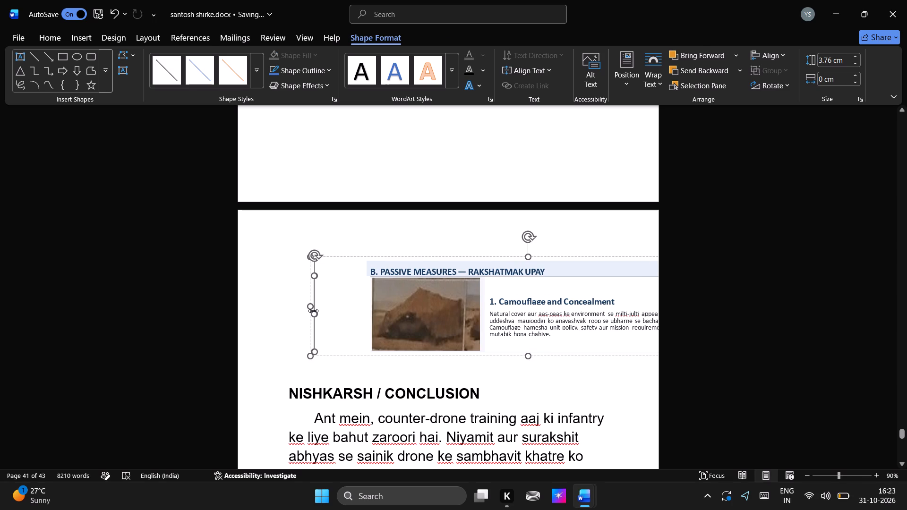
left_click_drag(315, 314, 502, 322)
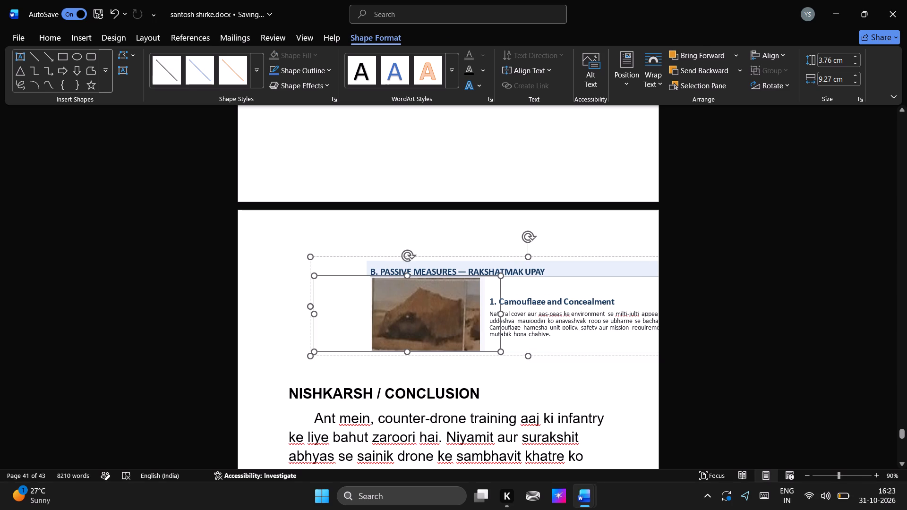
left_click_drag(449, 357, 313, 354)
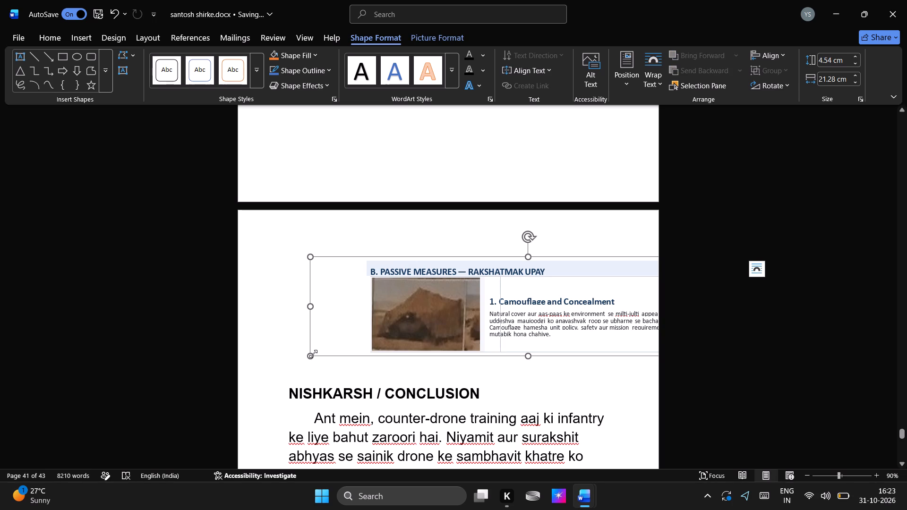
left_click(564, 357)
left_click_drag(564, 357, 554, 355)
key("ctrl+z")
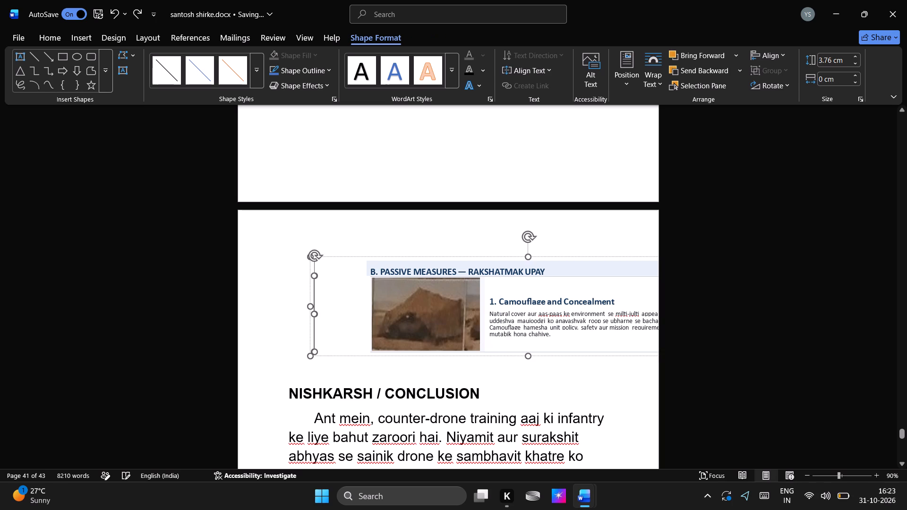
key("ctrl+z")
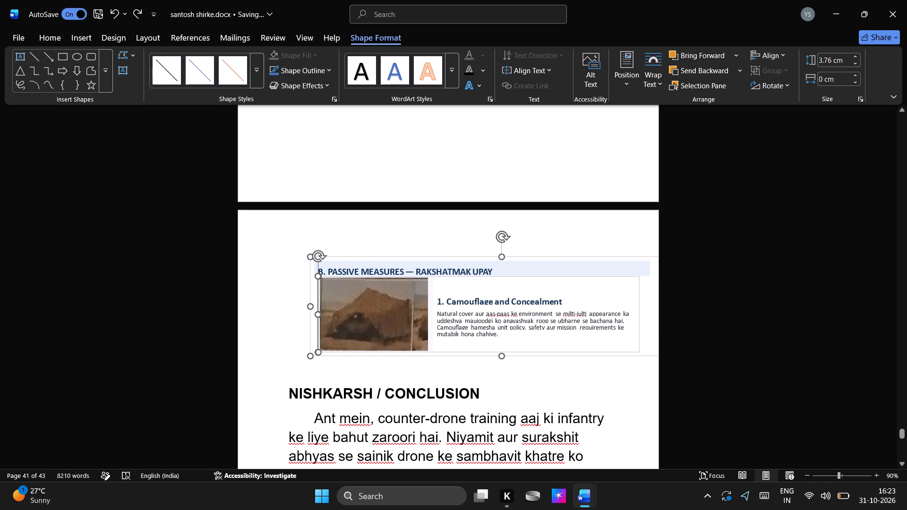
Switch to papa 2.docx and delete the stray letters "cc" from the Passive Measures heading.
left_click(351, 371)
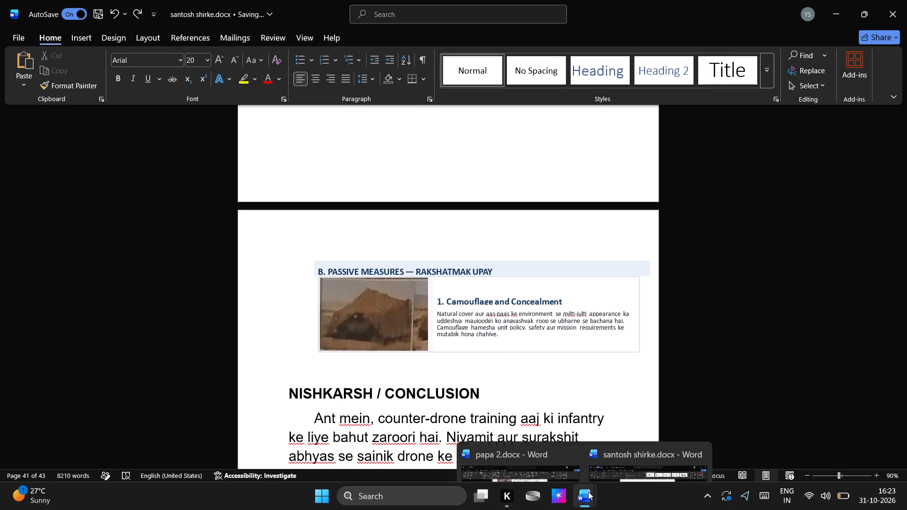
left_click(524, 456)
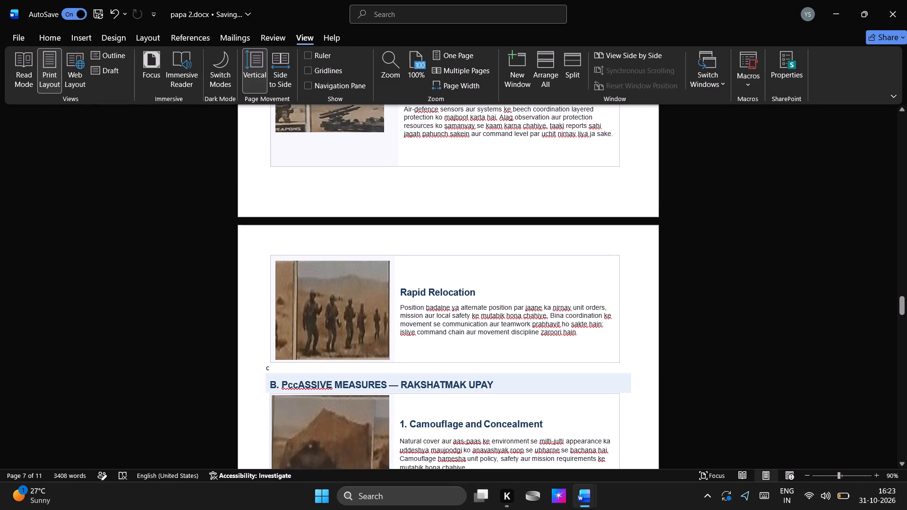
left_click(298, 388)
key("BackSpace")
key("BackSpace")
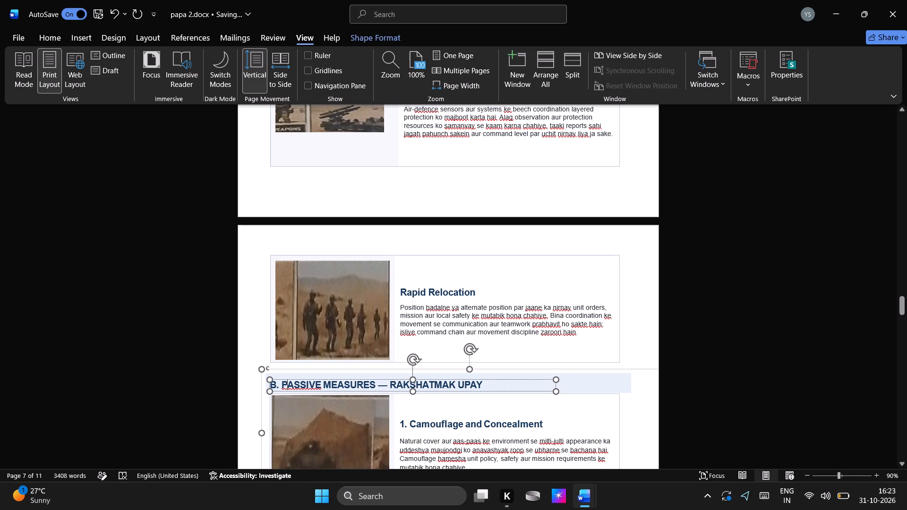
left_click_drag(902, 300, 904, 317)
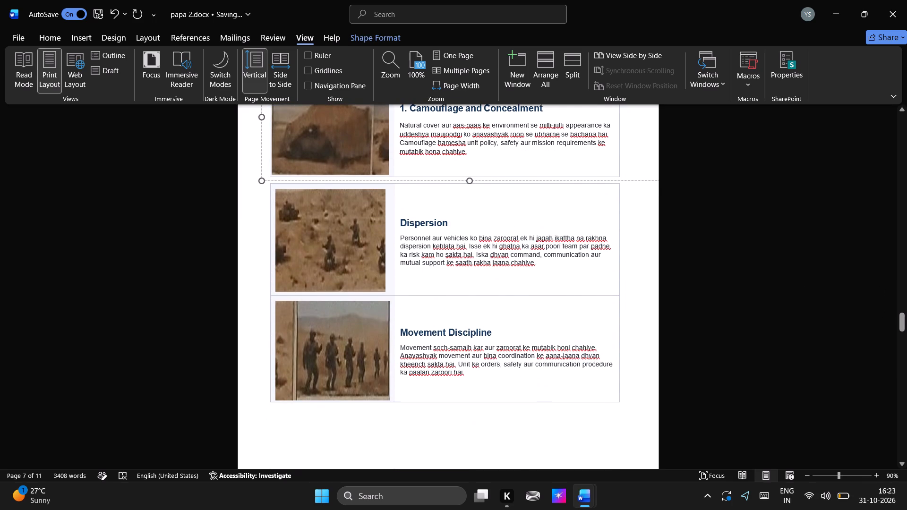
left_click(401, 194)
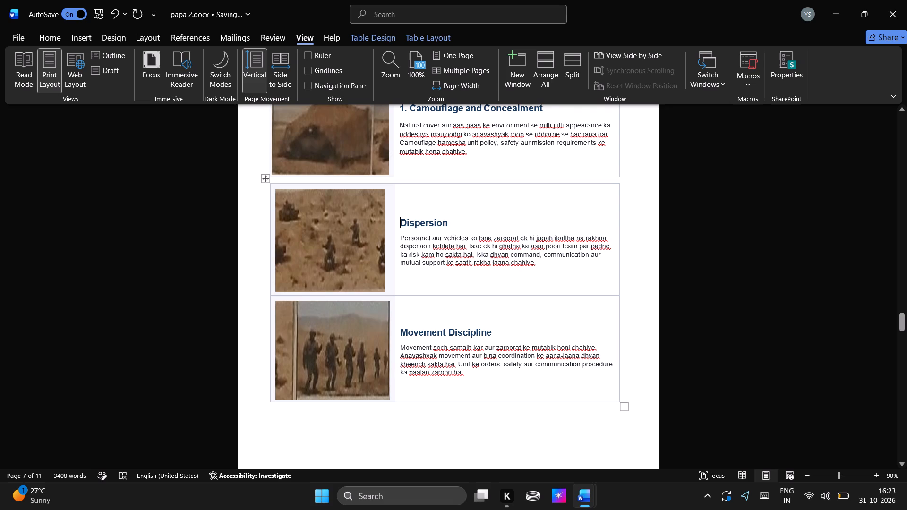
left_click(266, 178)
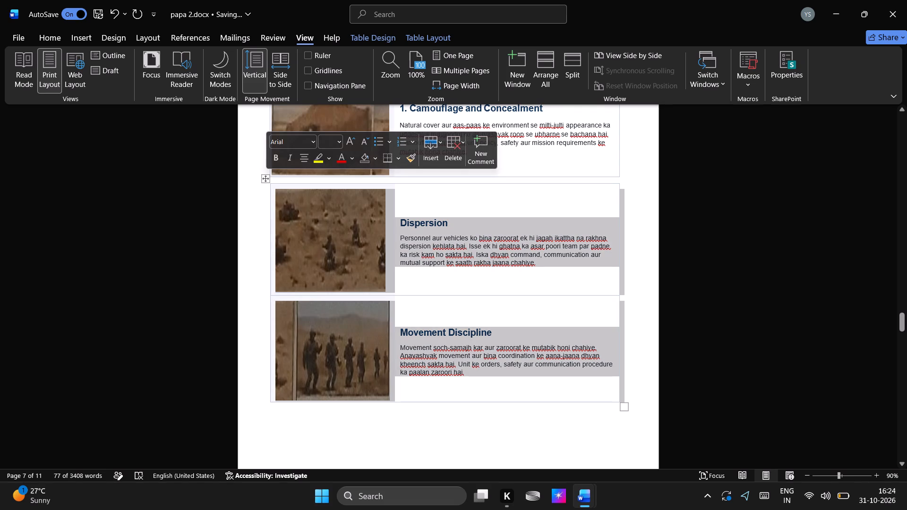
key("ctrl+c")
key("ctrl+c")
key("ctrl+c")
key("ctrl+c")
key("ctrl+c")
key("ctrl+c")
key("ctrl+c")
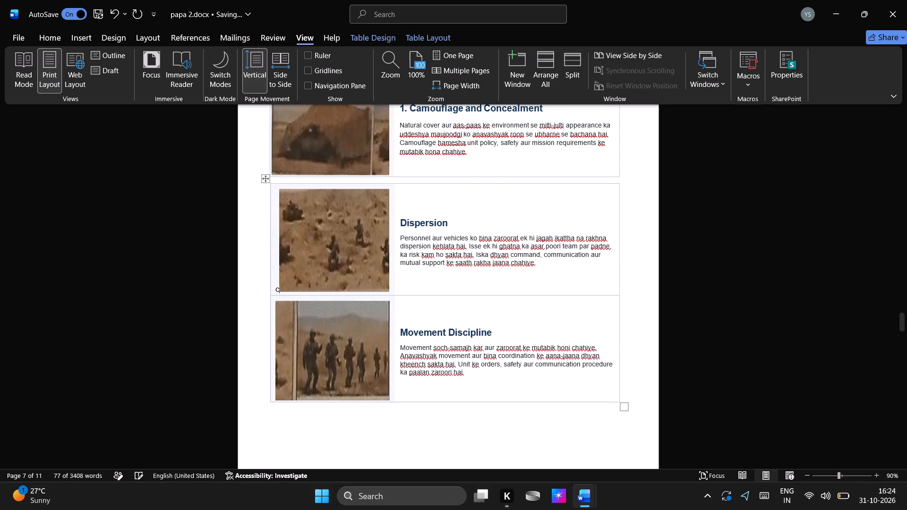
left_click(583, 491)
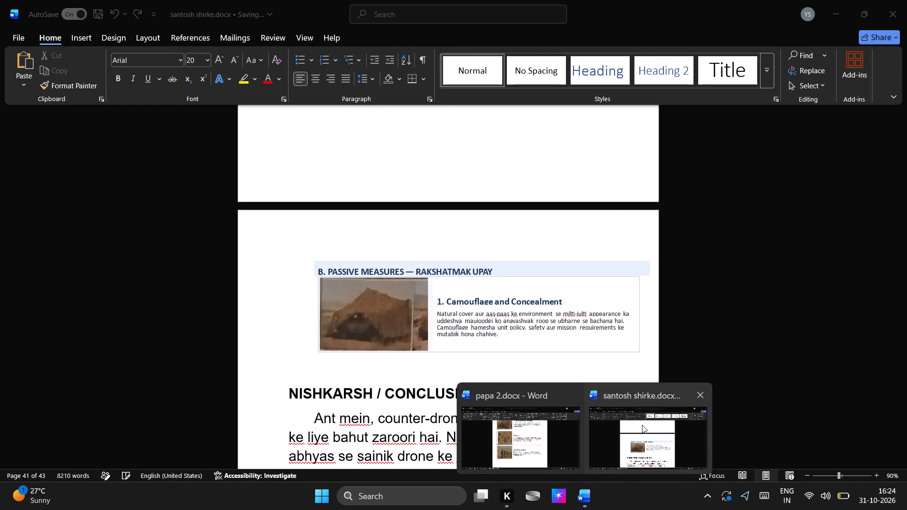
left_click(642, 425)
key("ctrl+v")
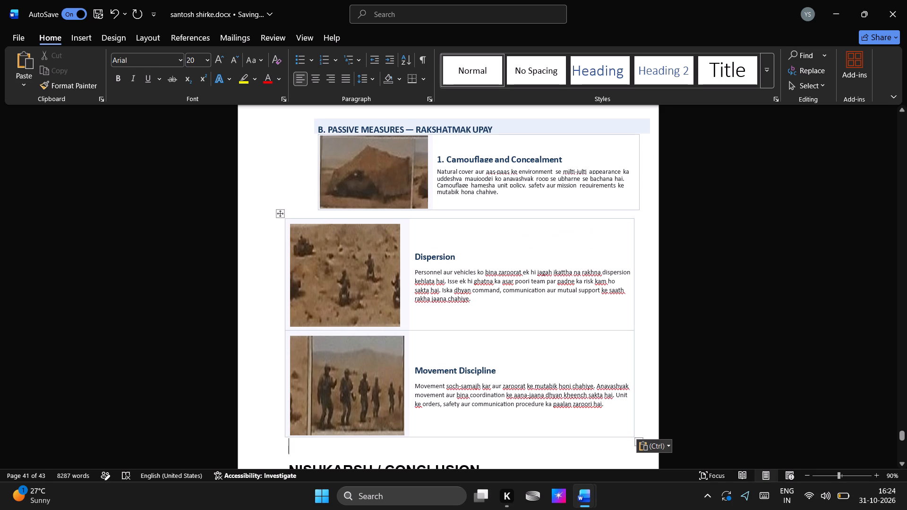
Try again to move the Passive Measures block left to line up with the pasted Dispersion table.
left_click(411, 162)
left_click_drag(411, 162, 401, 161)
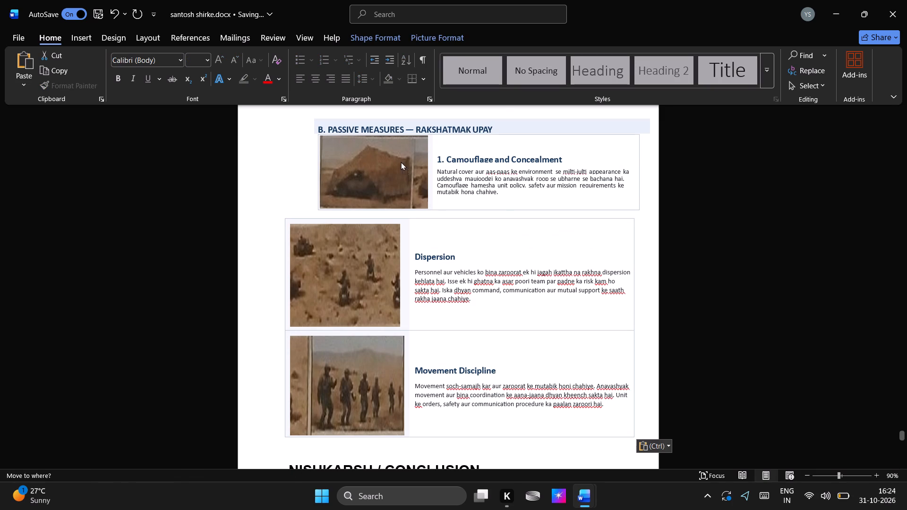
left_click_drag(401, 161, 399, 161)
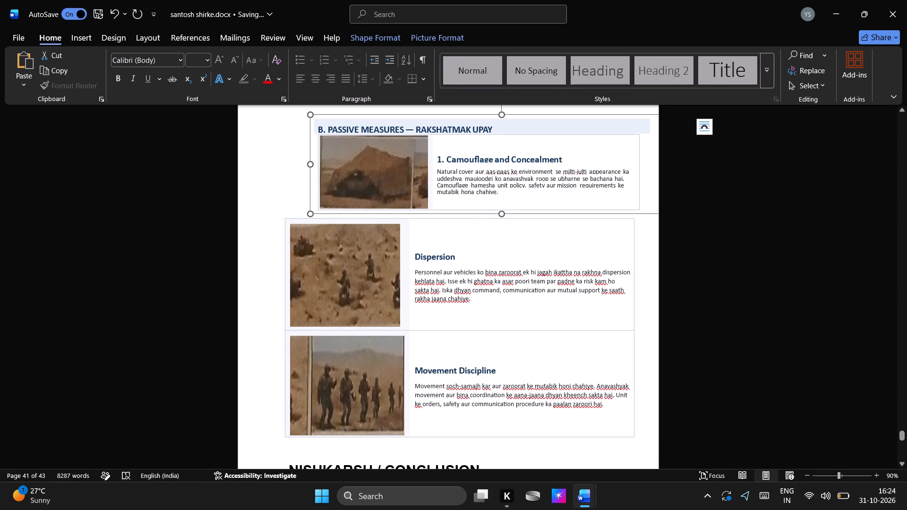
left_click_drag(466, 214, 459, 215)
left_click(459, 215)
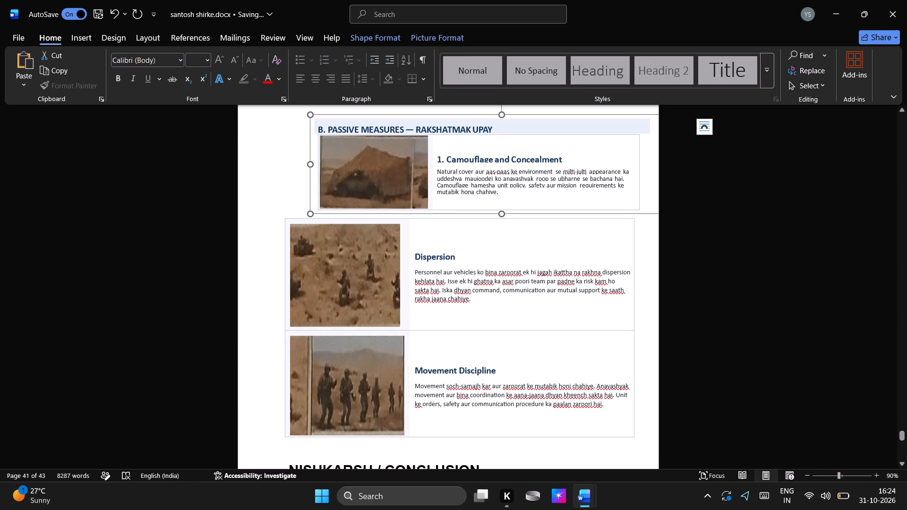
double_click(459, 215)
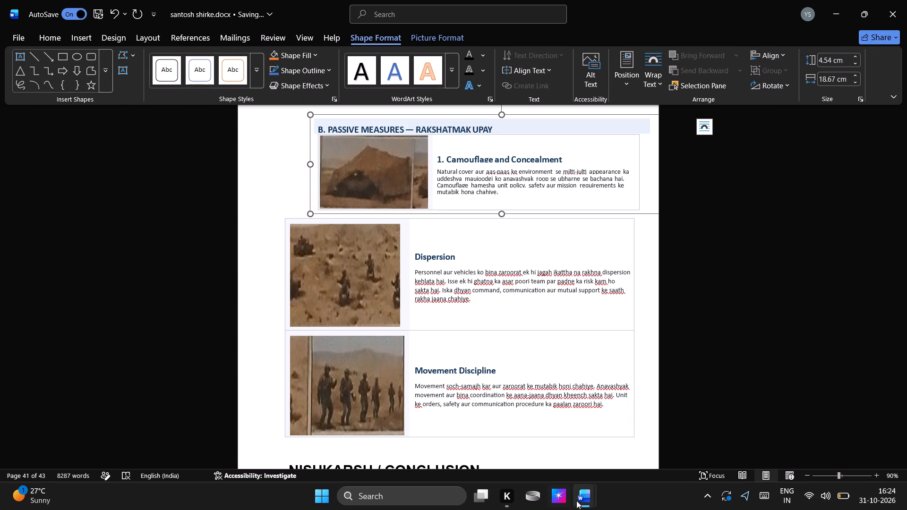
left_click(327, 443)
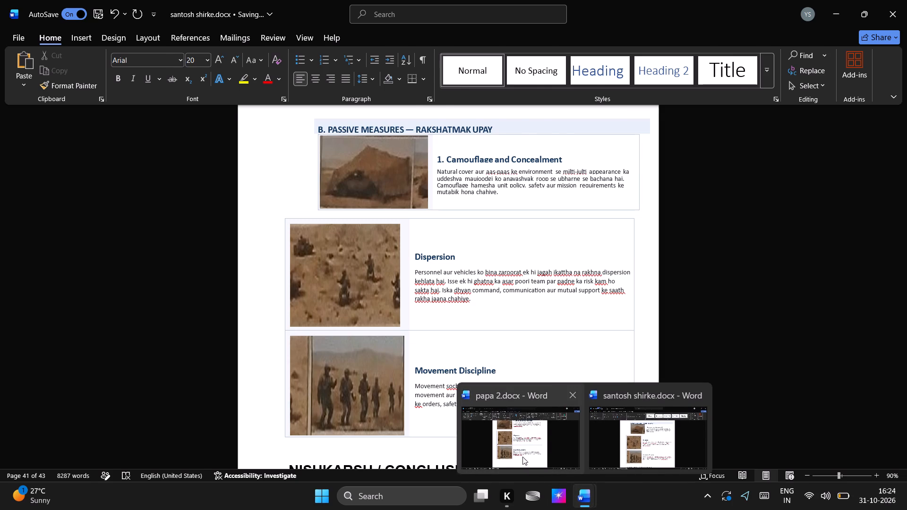
left_click(519, 452)
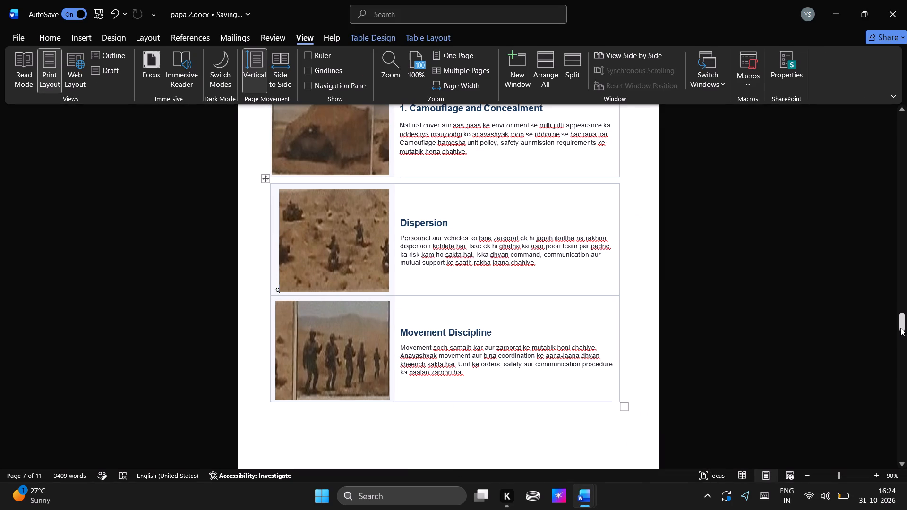
left_click_drag(902, 314, 905, 335)
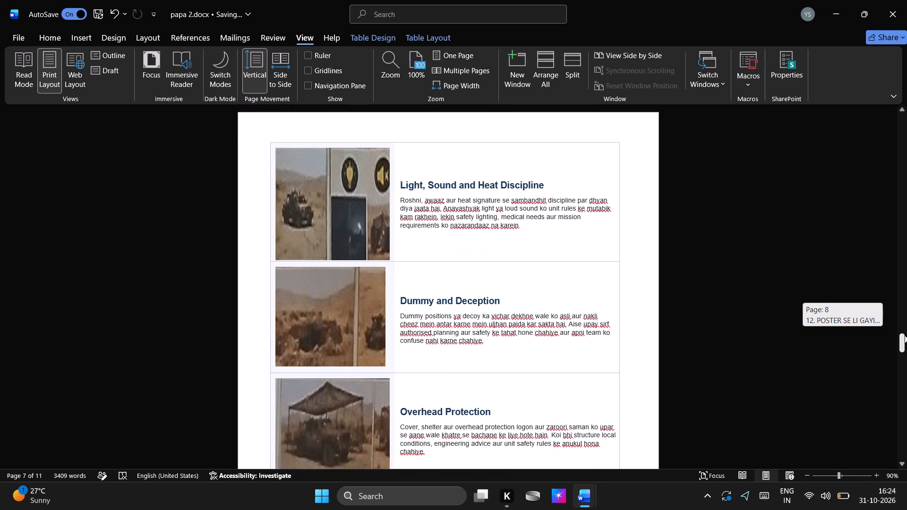
left_click_drag(905, 335, 906, 345)
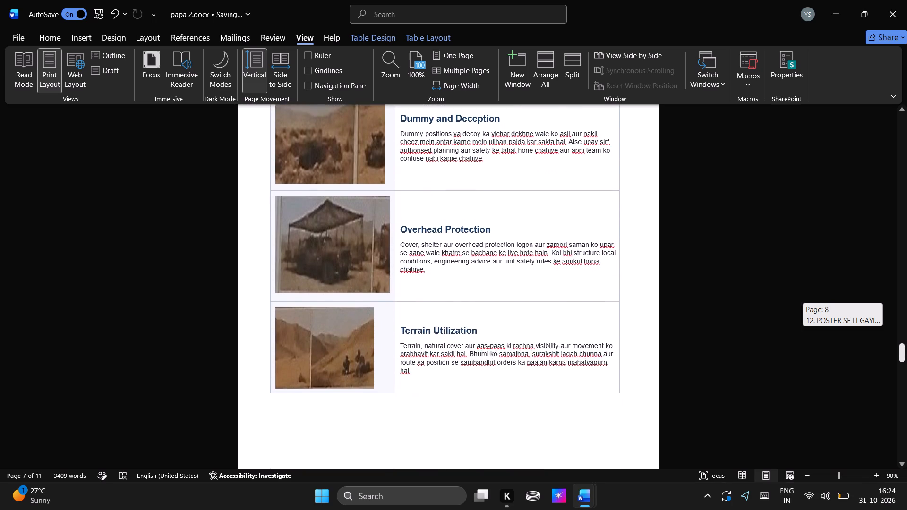
left_click_drag(906, 345, 906, 378)
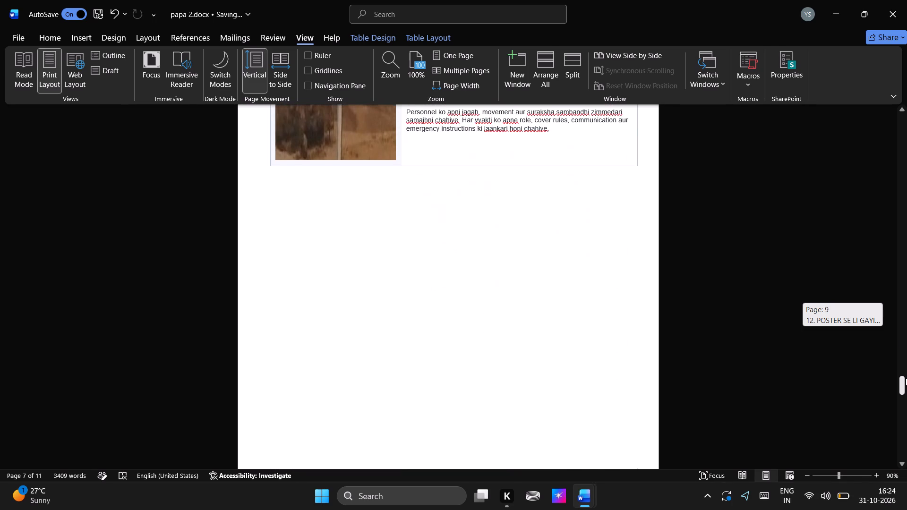
left_click_drag(906, 378, 904, 373)
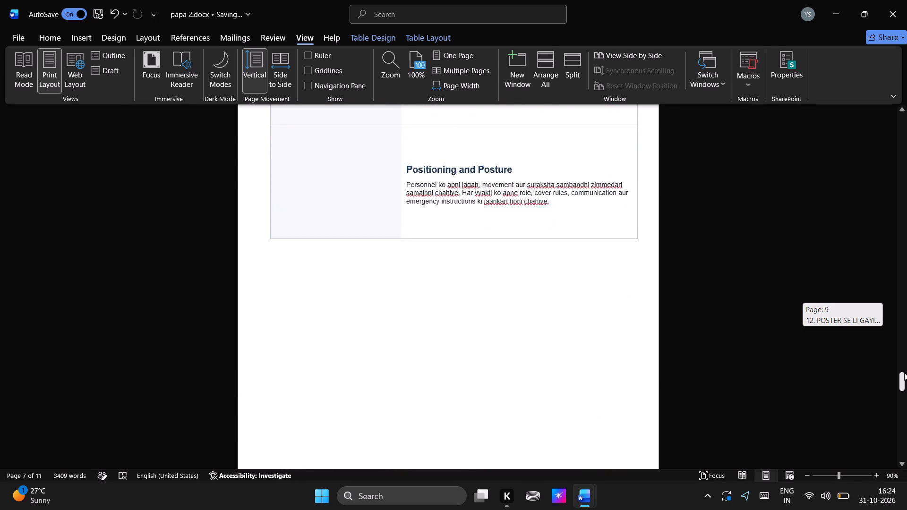
left_click_drag(904, 373, 894, 336)
left_click(586, 158)
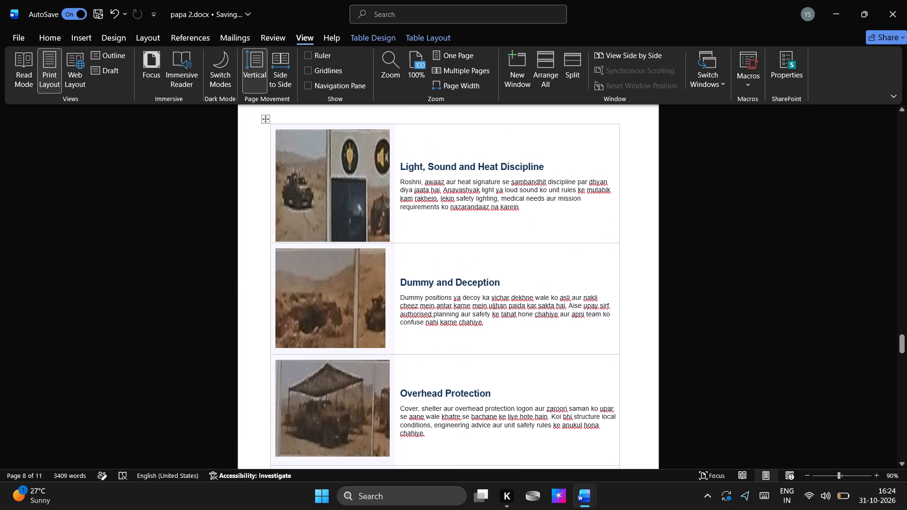
left_click(266, 122)
key("ctrl+c")
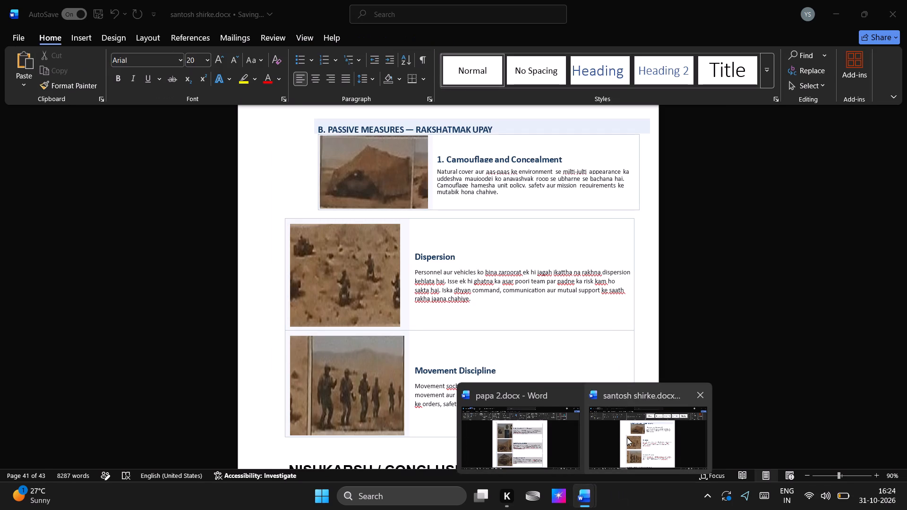
left_click(627, 437)
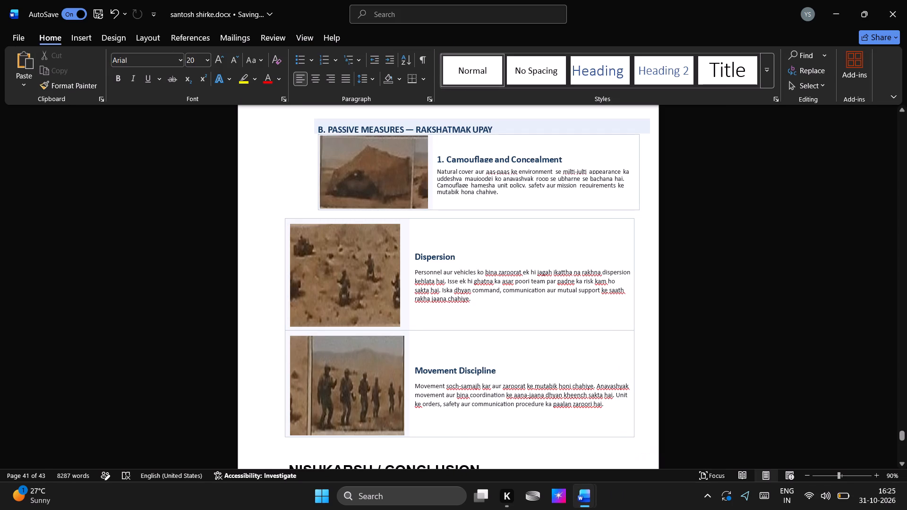
key("ctrl+v")
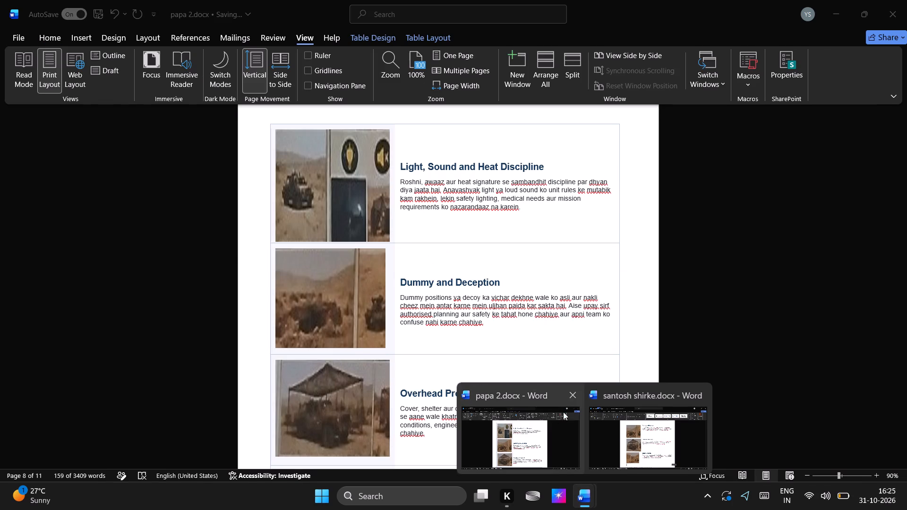
left_click(559, 415)
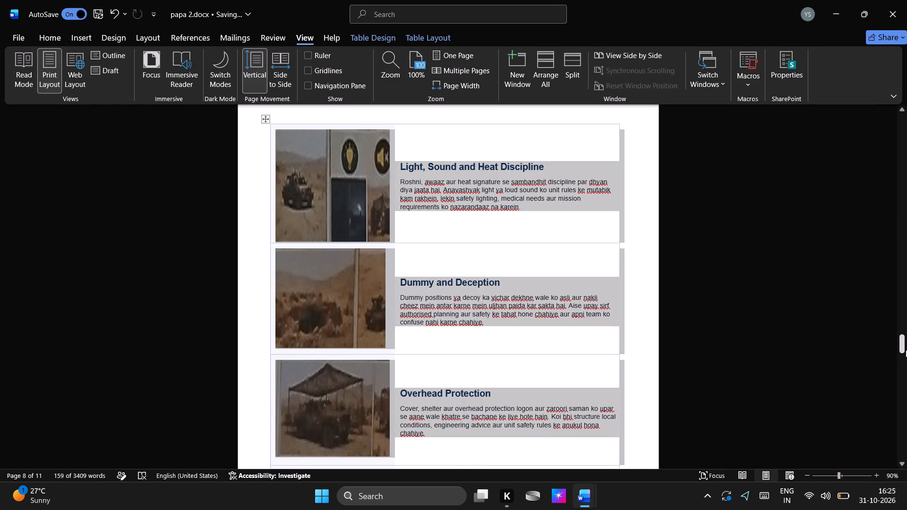
left_click_drag(902, 346, 903, 363)
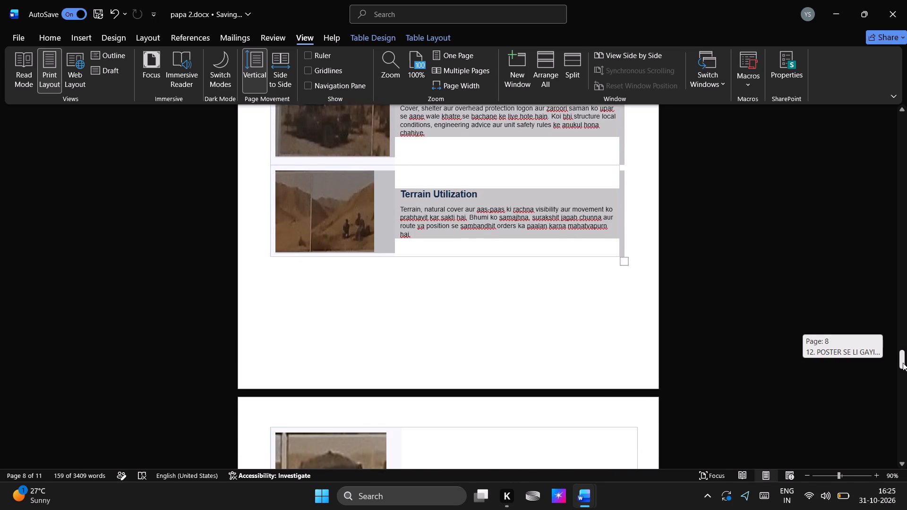
left_click_drag(903, 363, 906, 379)
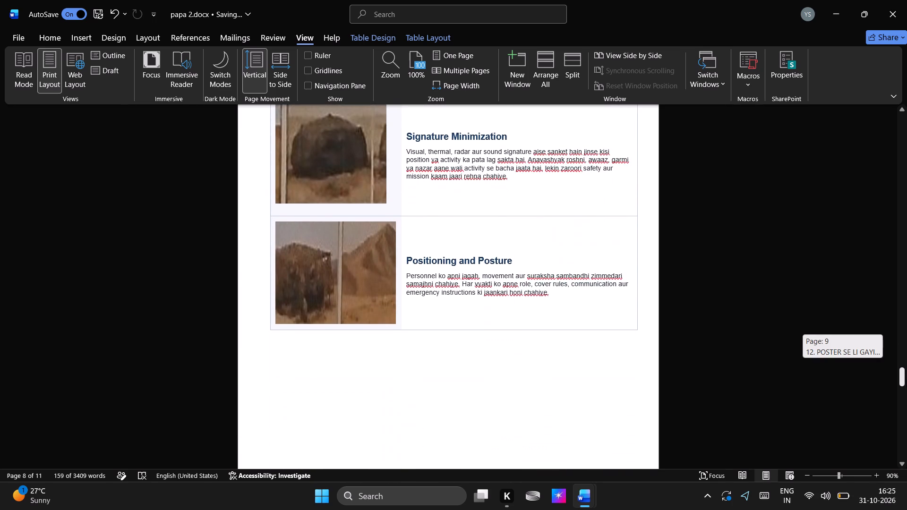
left_click_drag(906, 379, 906, 370)
left_click(287, 285)
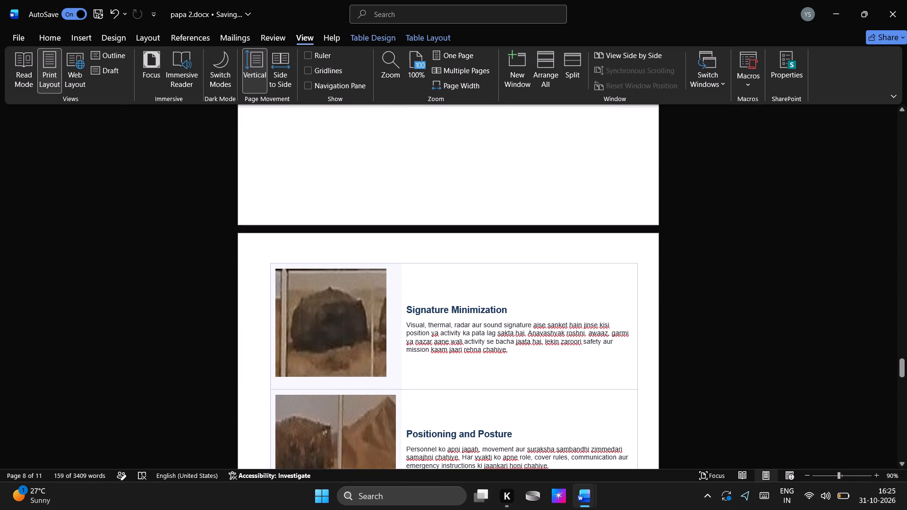
left_click(294, 267)
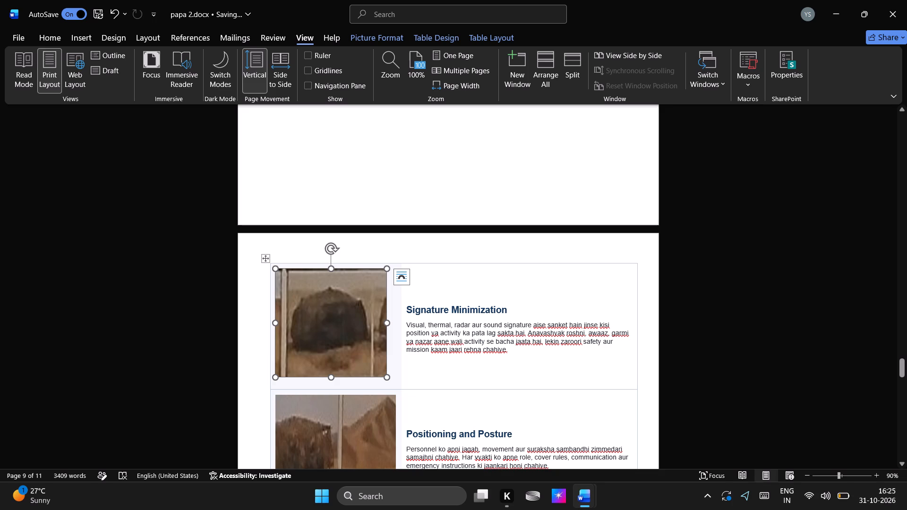
left_click(265, 260)
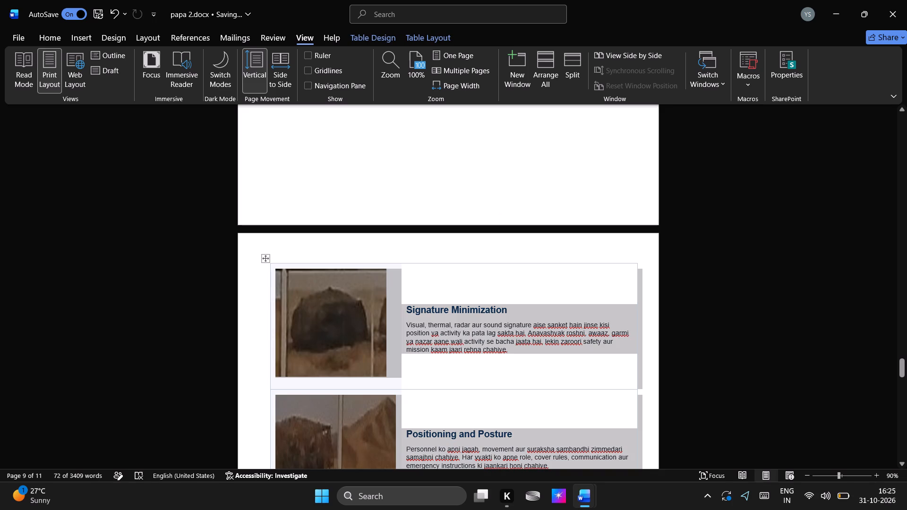
key("ctrl+c")
left_click(622, 456)
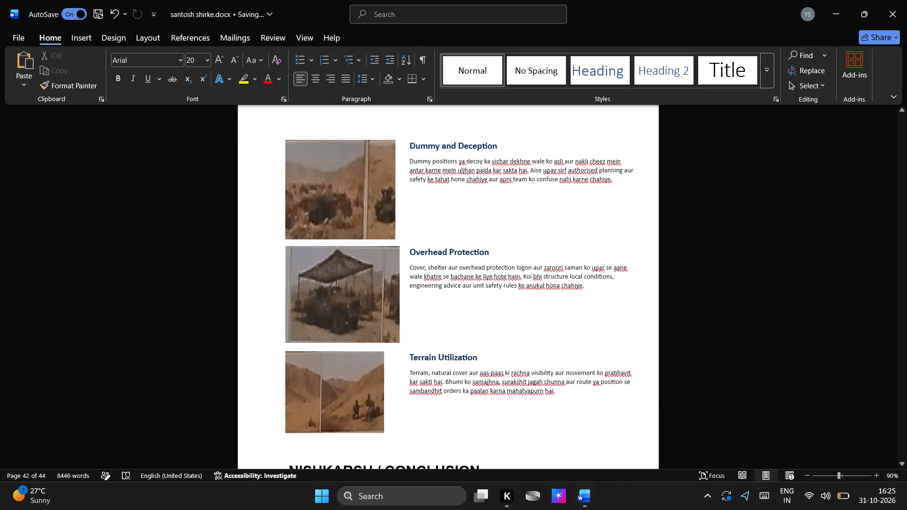
key("ctrl+v")
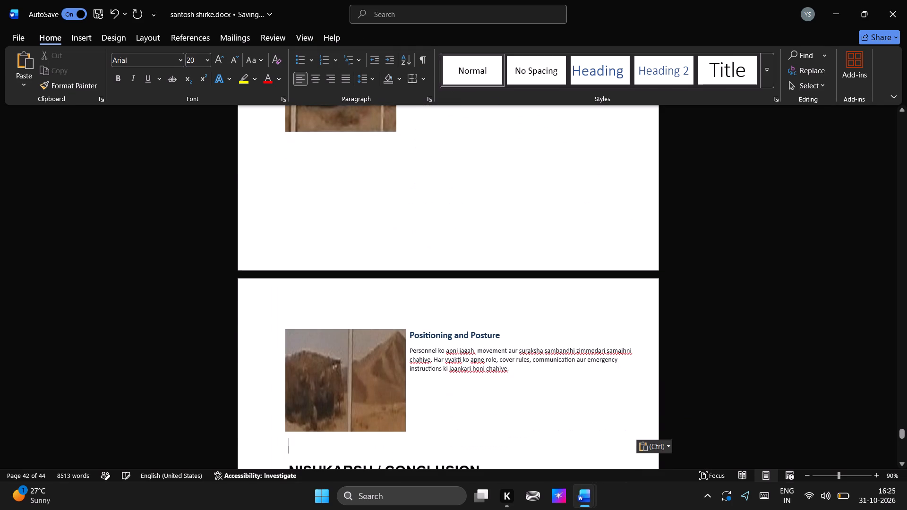
left_click(902, 431)
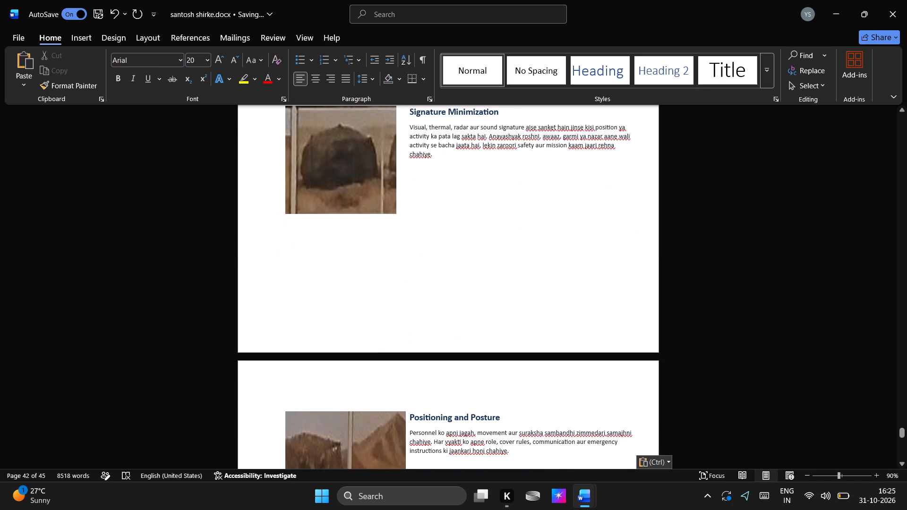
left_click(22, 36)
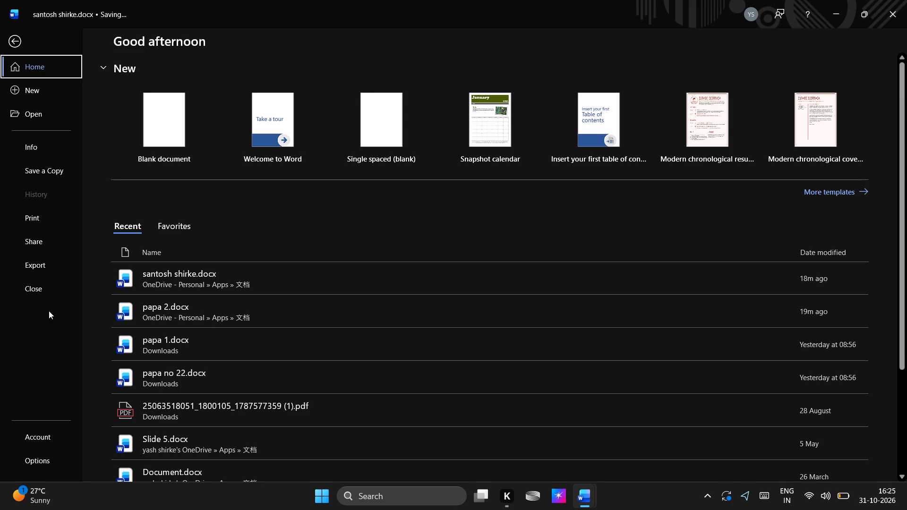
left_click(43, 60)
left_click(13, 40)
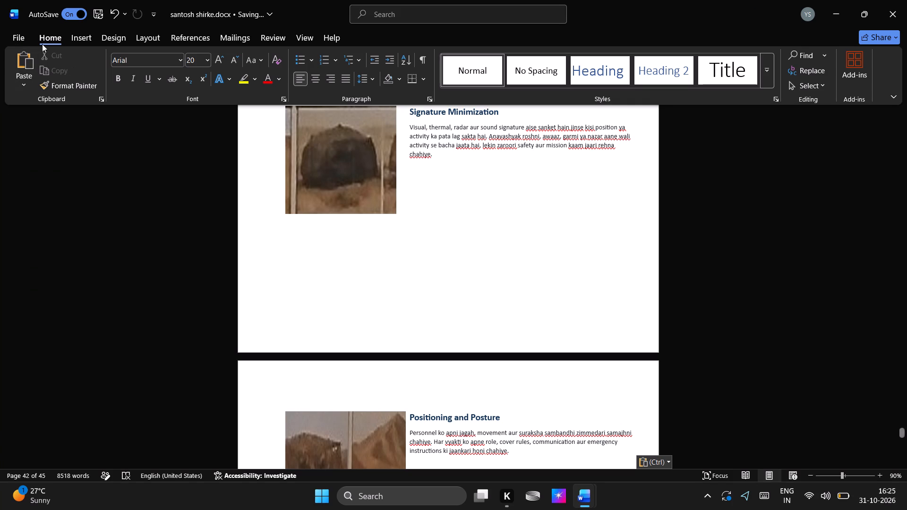
left_click(103, 13)
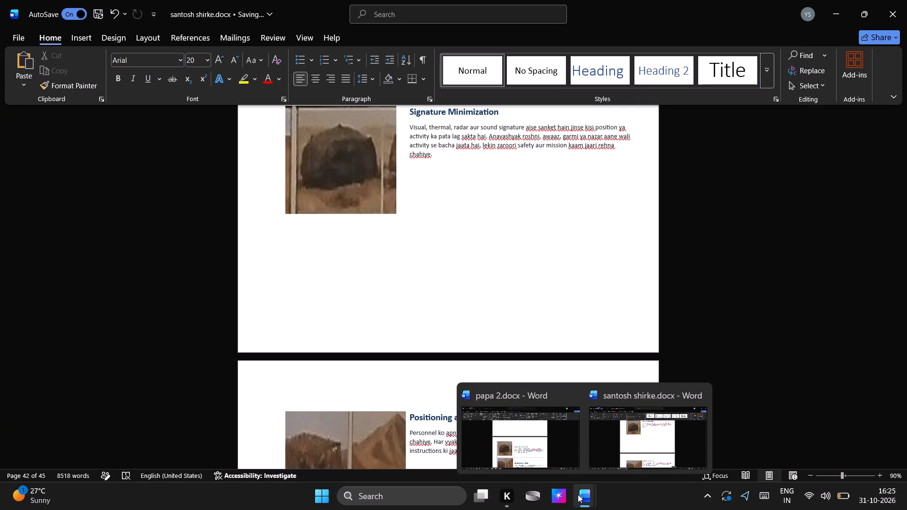
left_click(573, 395)
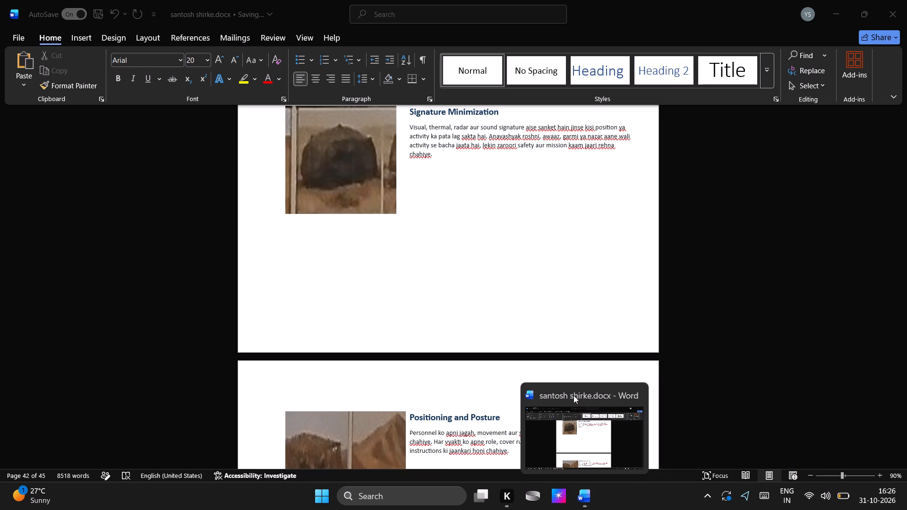
left_click(660, 186)
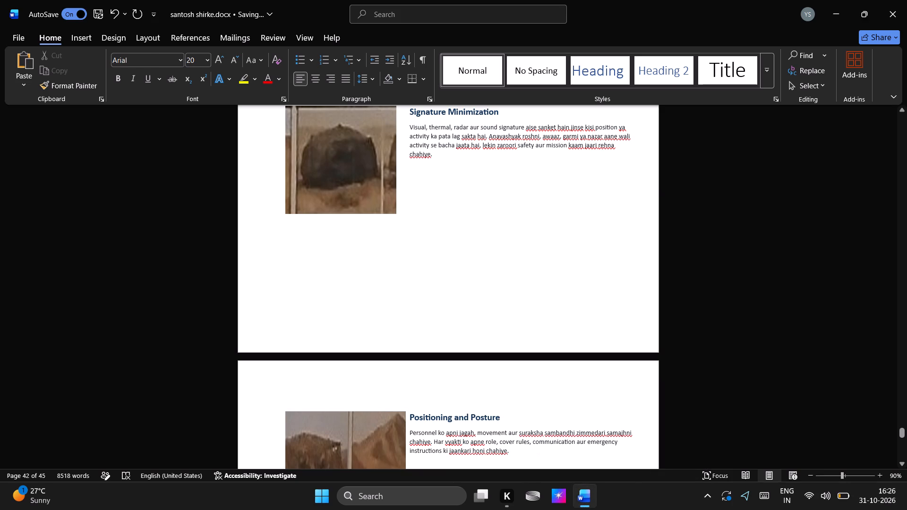
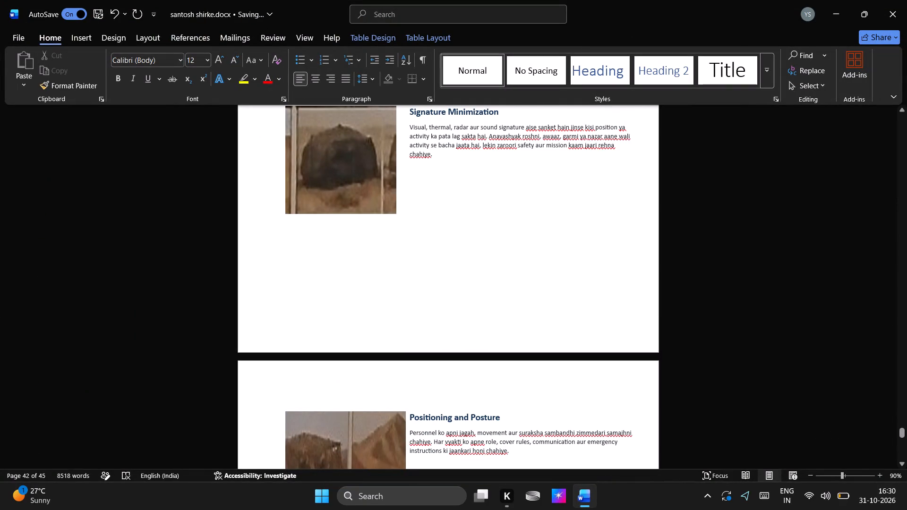
Review the essay backward from the pasted passive measures tables to the formatted COUNTER-DRONE MEASURES title page.
left_click(900, 433)
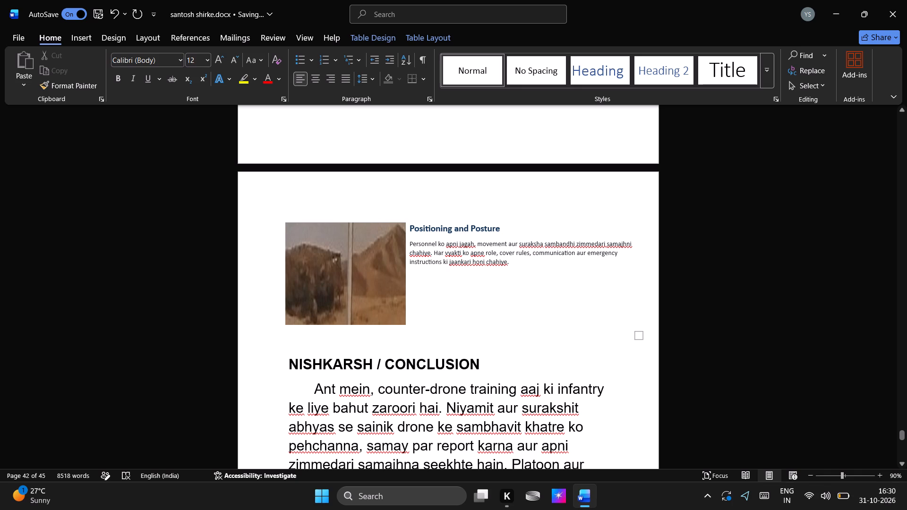
left_click_drag(903, 436, 902, 426)
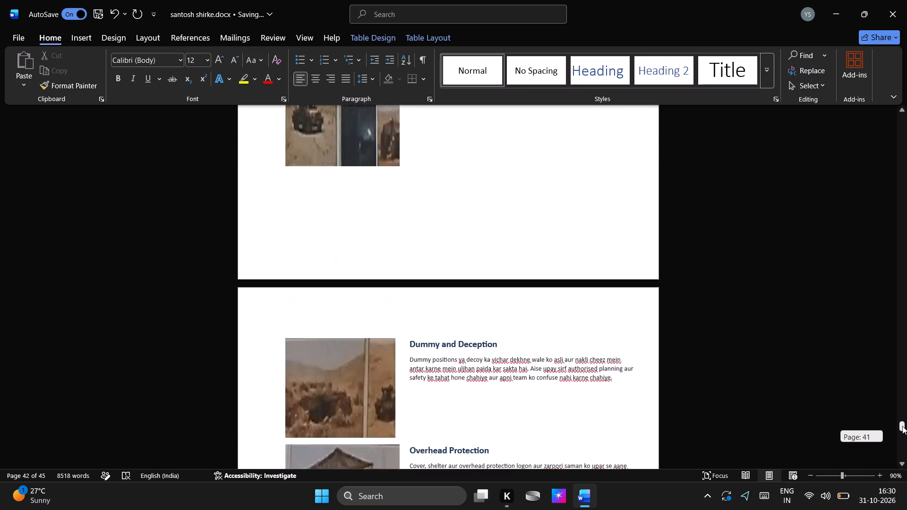
left_click_drag(902, 426, 902, 424)
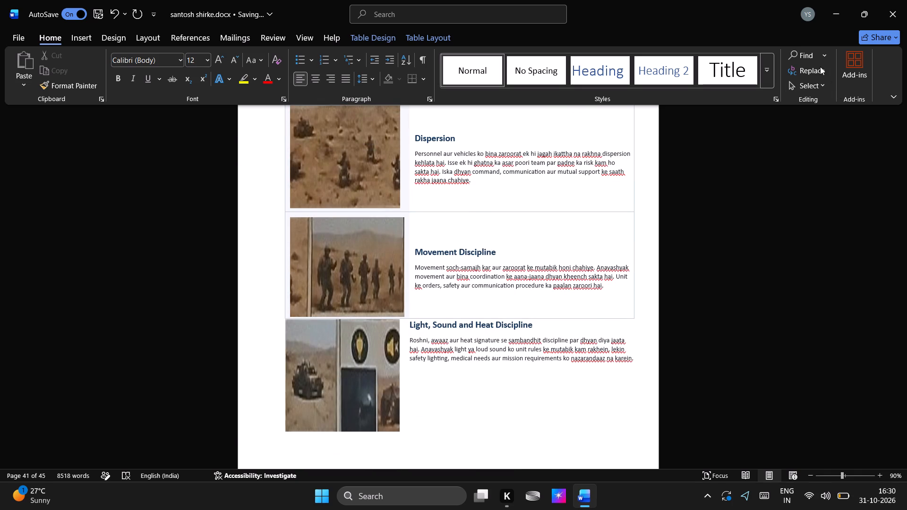
left_click(813, 57)
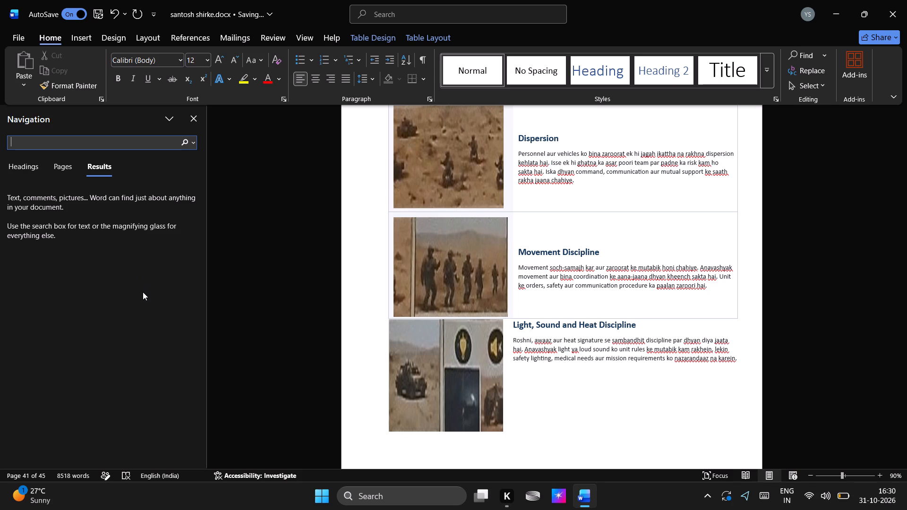
left_click(195, 116)
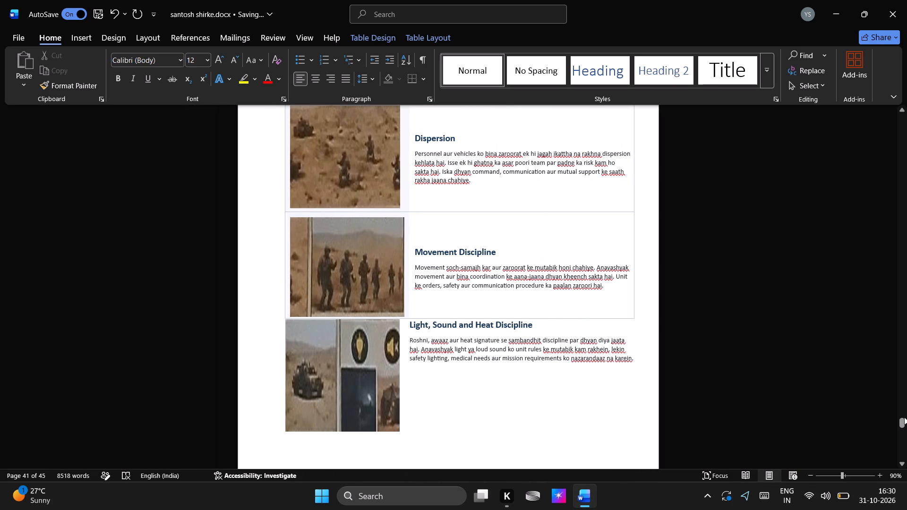
left_click_drag(902, 423, 902, 416)
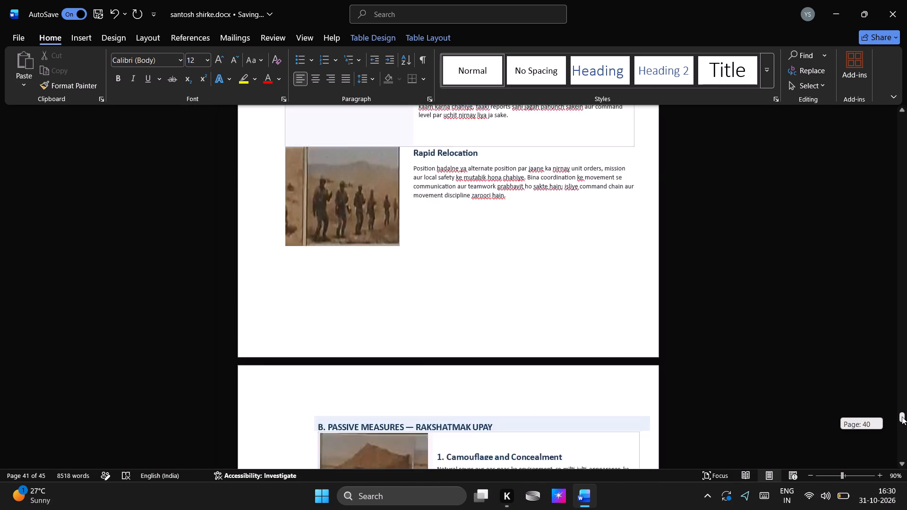
left_click_drag(902, 416, 900, 400)
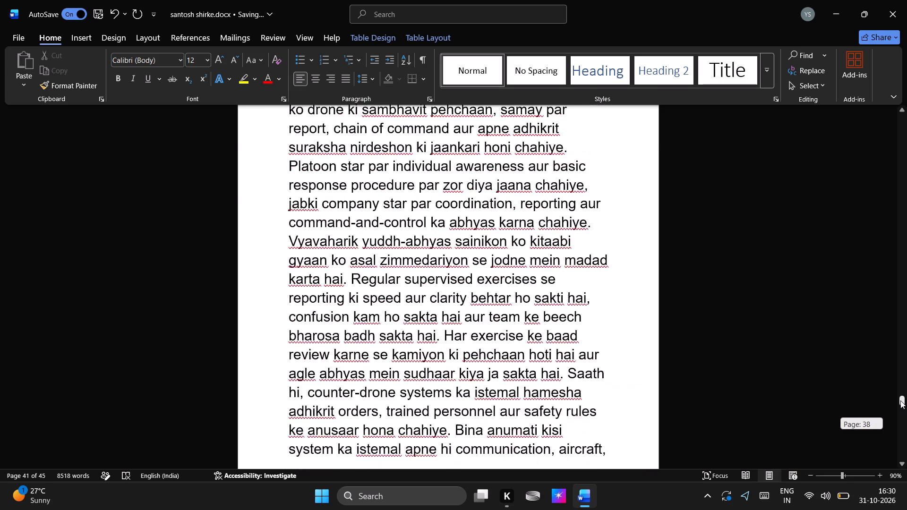
left_click_drag(900, 400, 898, 384)
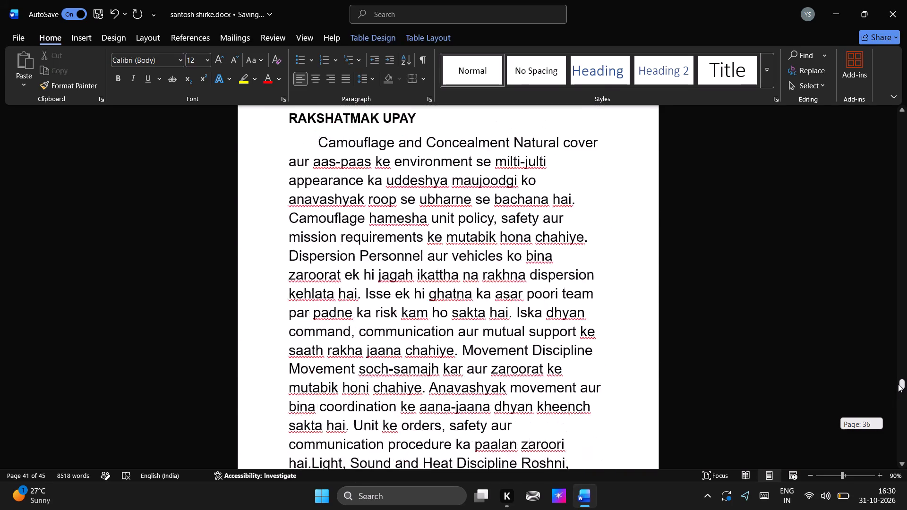
left_click_drag(898, 384, 896, 380)
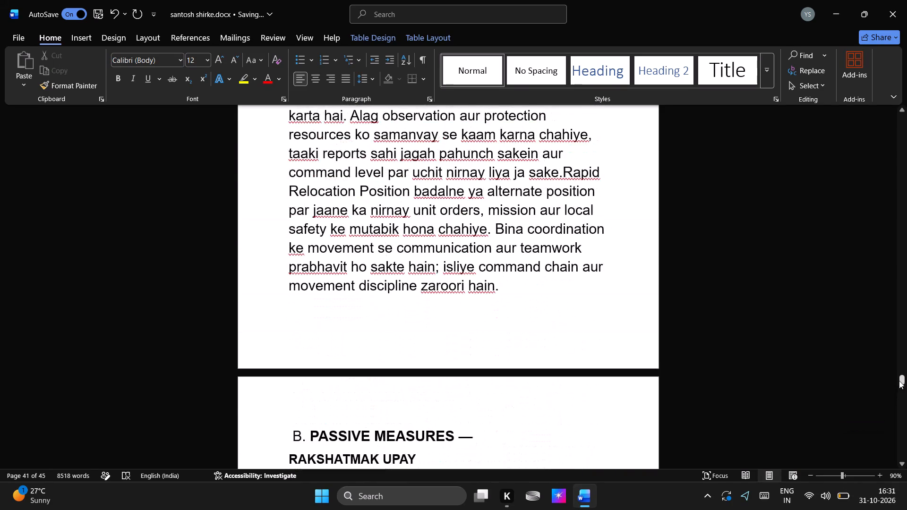
left_click_drag(901, 382, 899, 369)
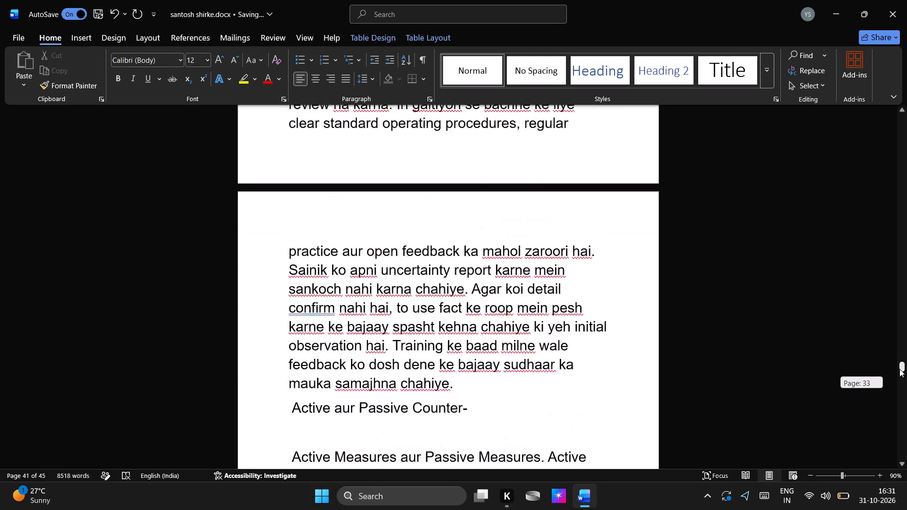
left_click_drag(899, 369, 898, 360)
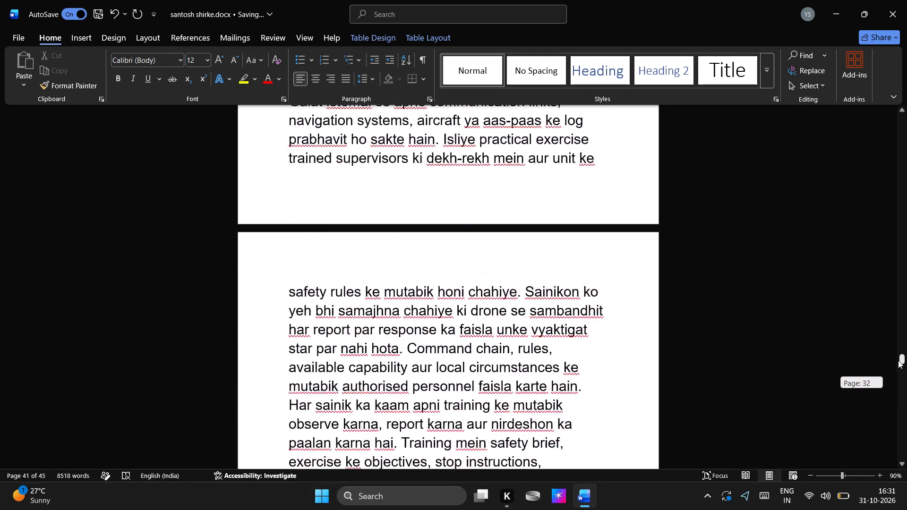
left_click_drag(898, 360, 897, 356)
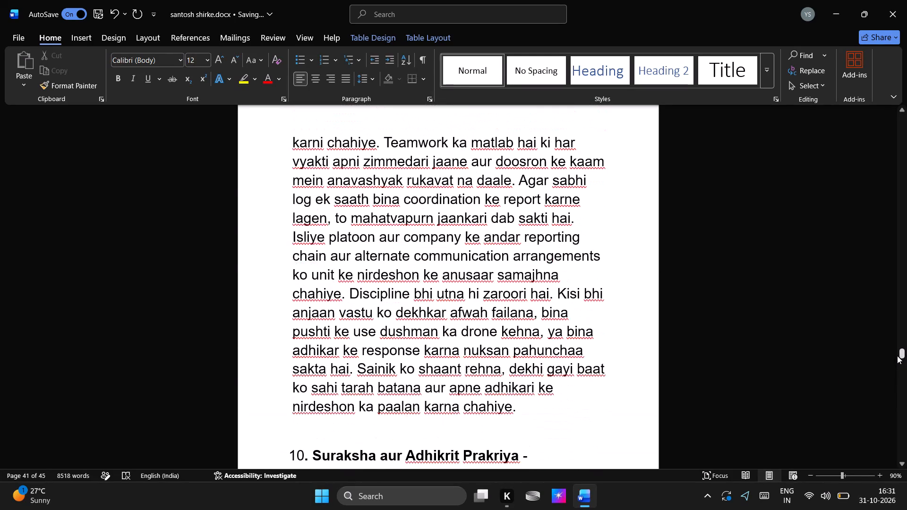
left_click_drag(902, 349, 900, 329)
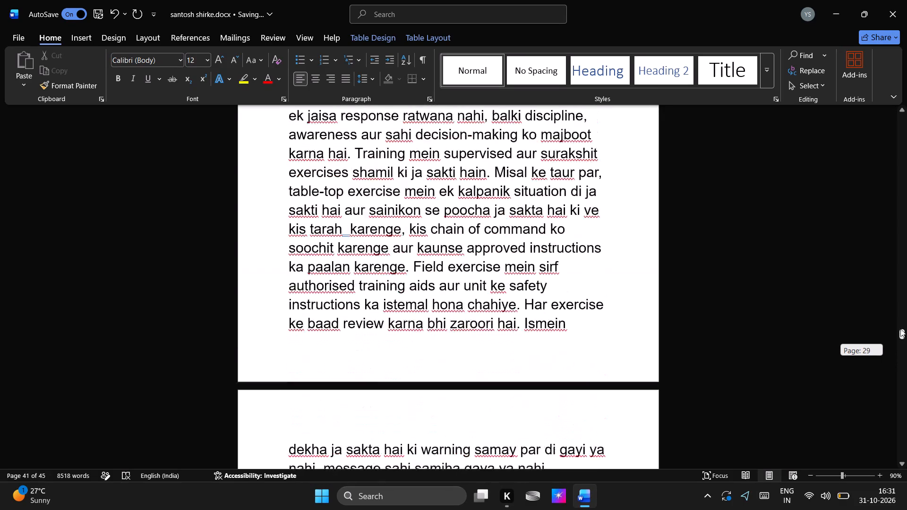
left_click_drag(900, 329, 902, 281)
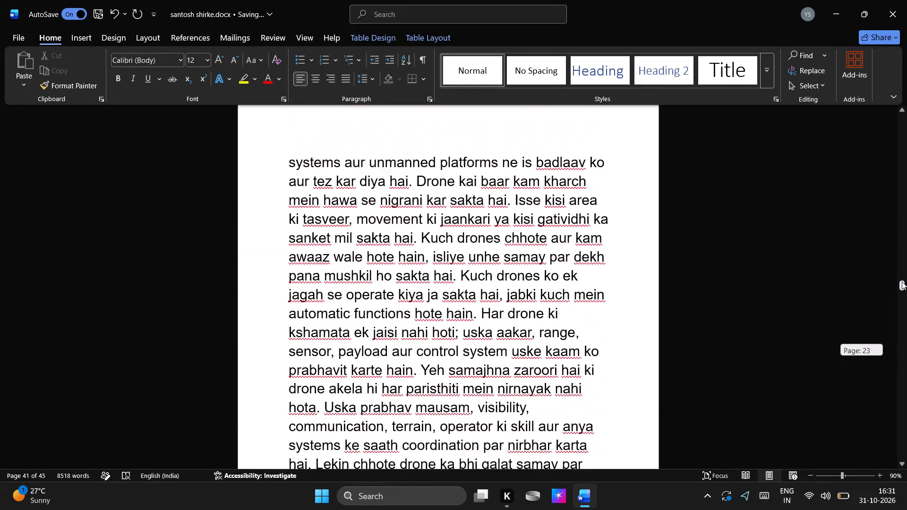
left_click_drag(902, 281, 905, 297)
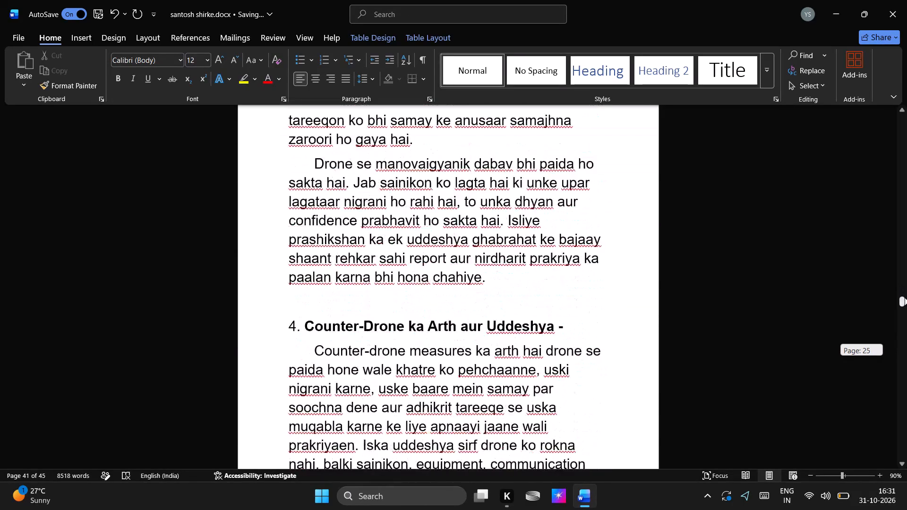
left_click_drag(905, 297, 905, 285)
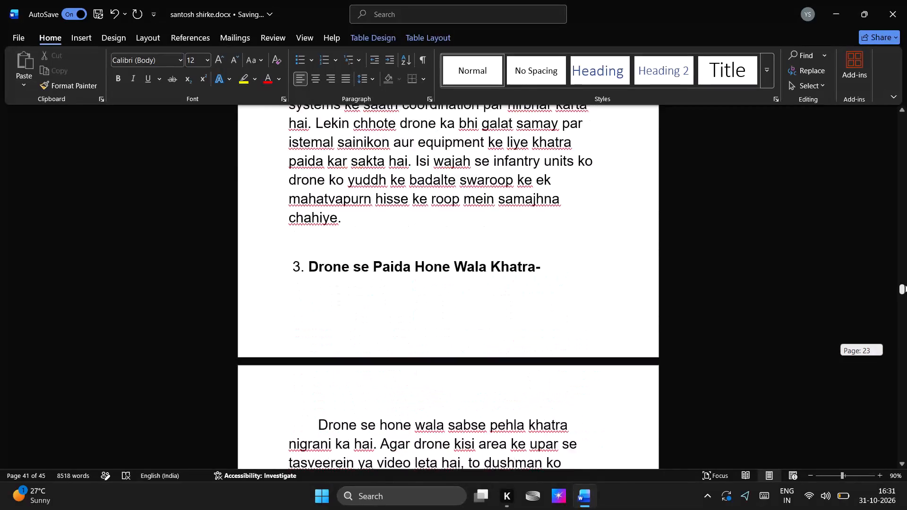
left_click_drag(905, 285, 902, 279)
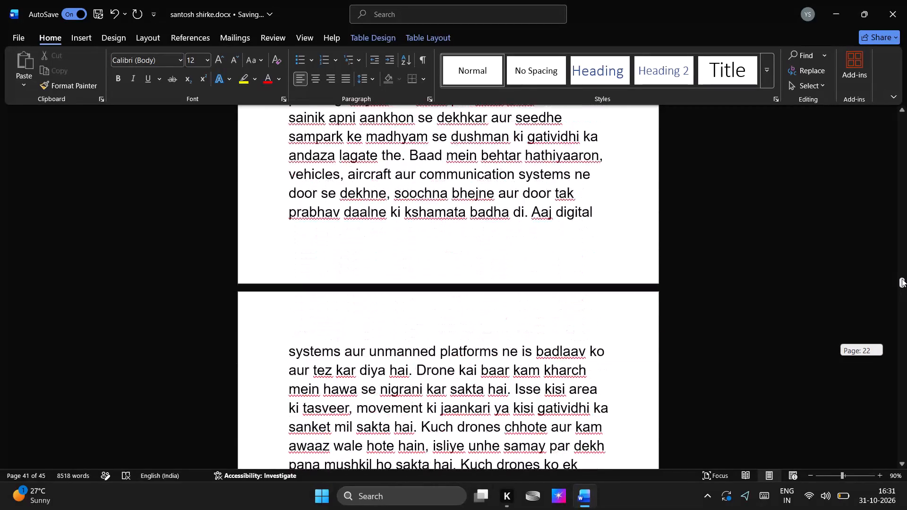
left_click_drag(902, 279, 898, 271)
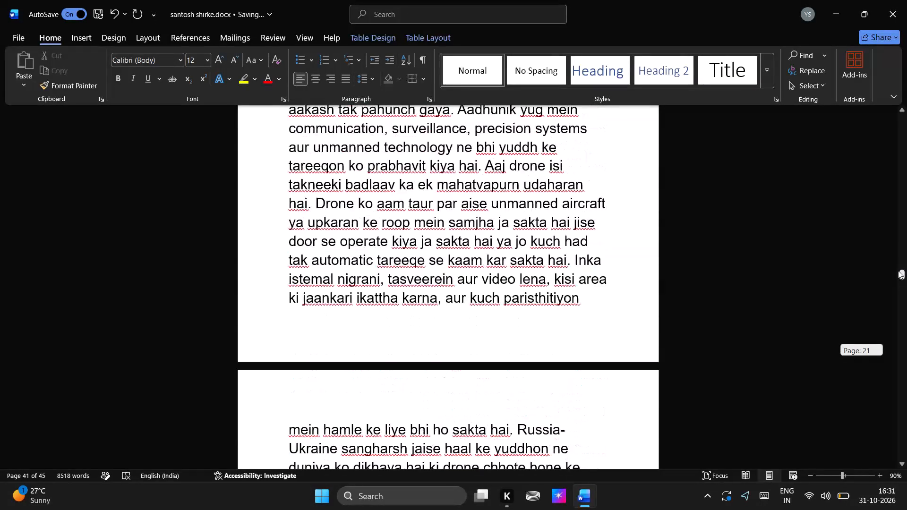
left_click_drag(898, 271, 895, 265)
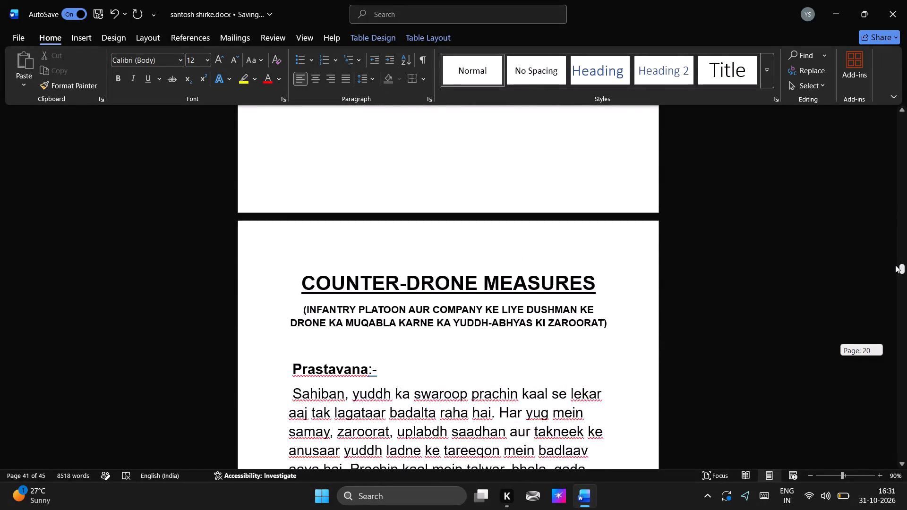
Delete the entire unformatted essay draft before the formatted title page, from COUNTER-DRONE MEASURES Roman Hi through the Positioning and Posture text.
left_click_drag(895, 265, 892, 259)
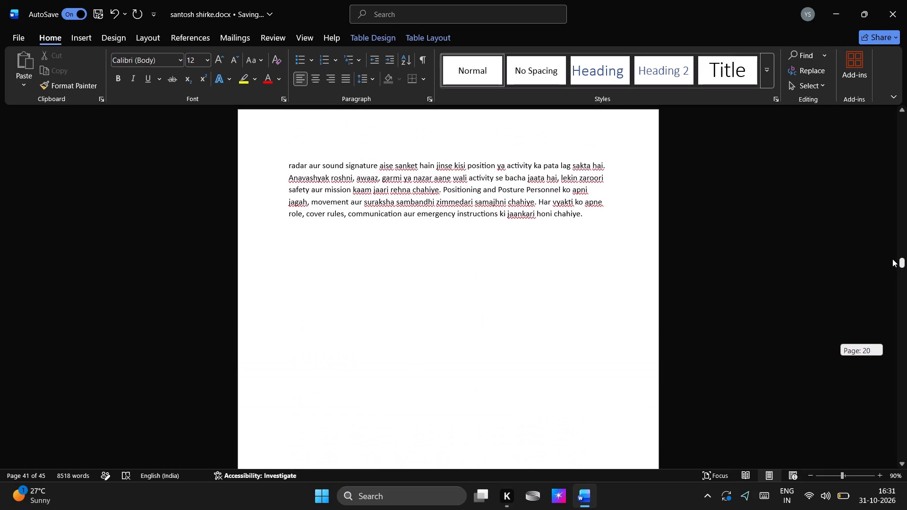
left_click_drag(892, 259, 892, 260)
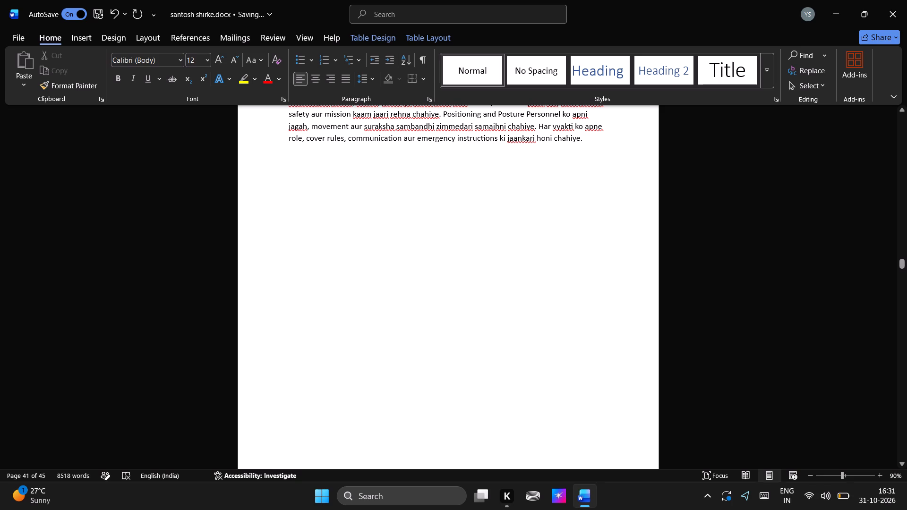
left_click_drag(603, 144, 482, 143)
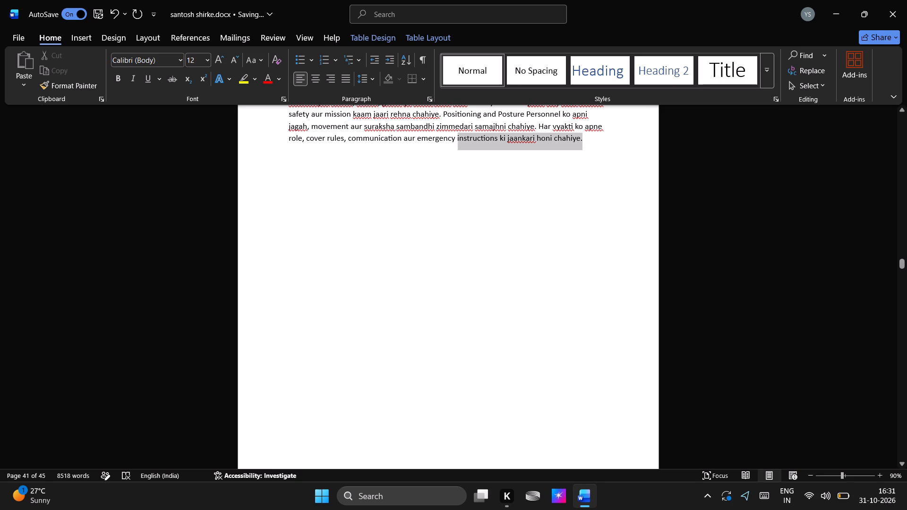
left_click_drag(482, 143, 407, 0)
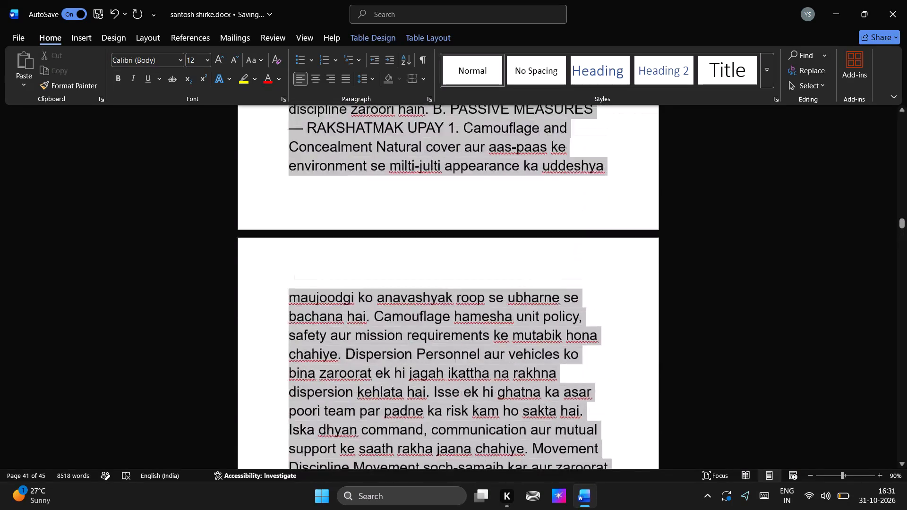
left_click_drag(407, 0, 407, 0)
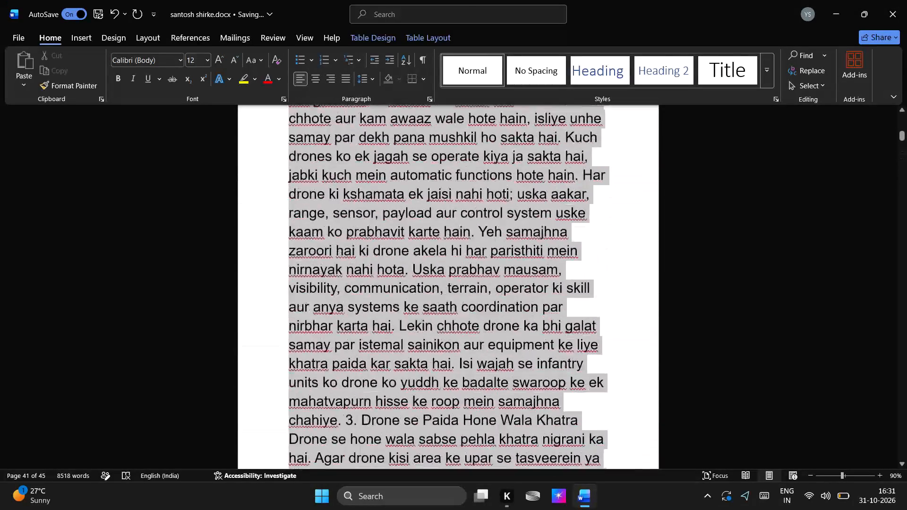
left_click_drag(407, 0, 388, 0)
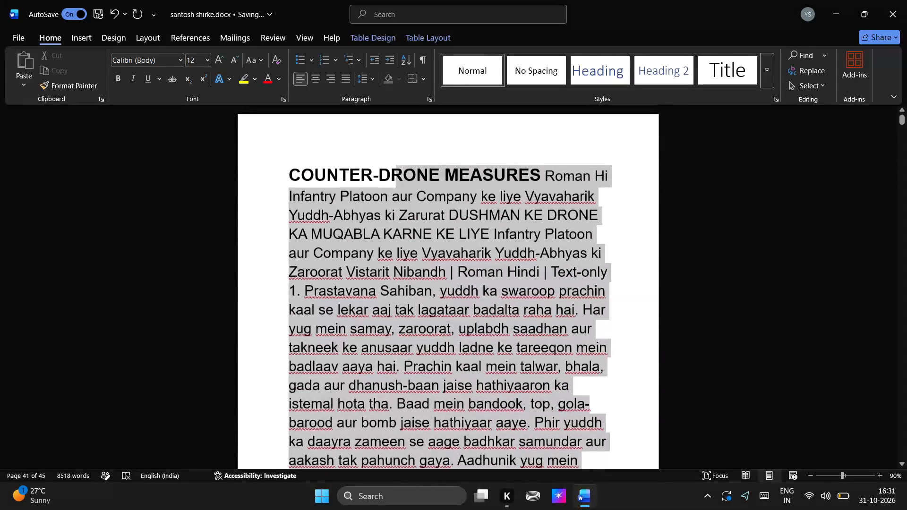
left_click_drag(388, 0, 241, 52)
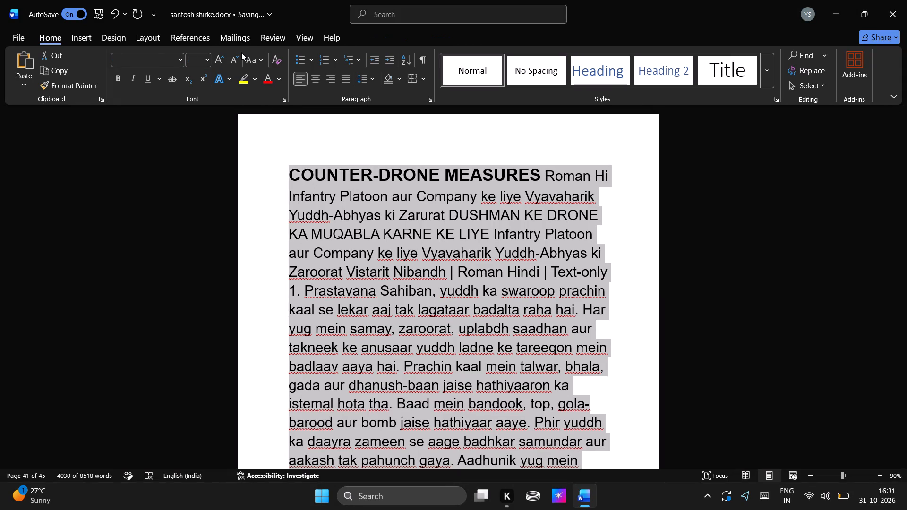
key("BackSpace")
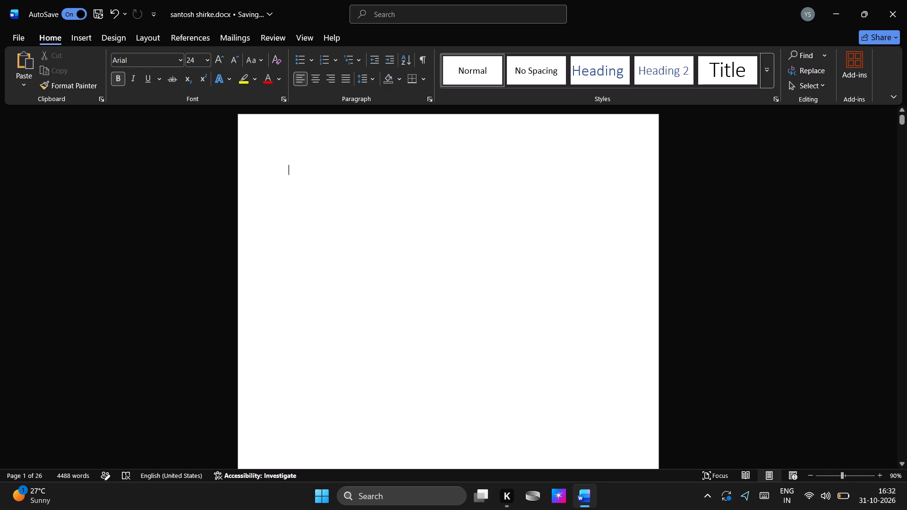
Narrow the illustrated B. PASSIVE MEASURES — RAKSHATMAK UPAY block above the Dispersion table slightly.
left_click_drag(901, 116, 902, 97)
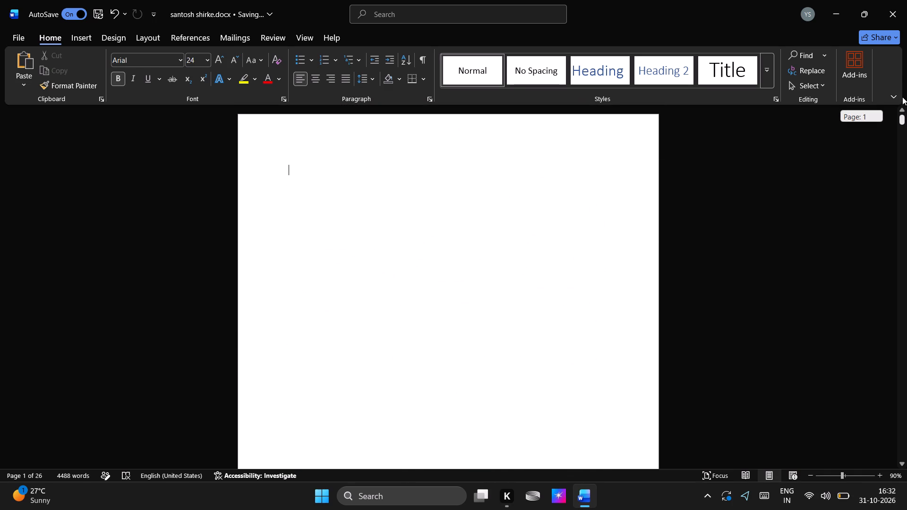
left_click_drag(902, 97, 904, 134)
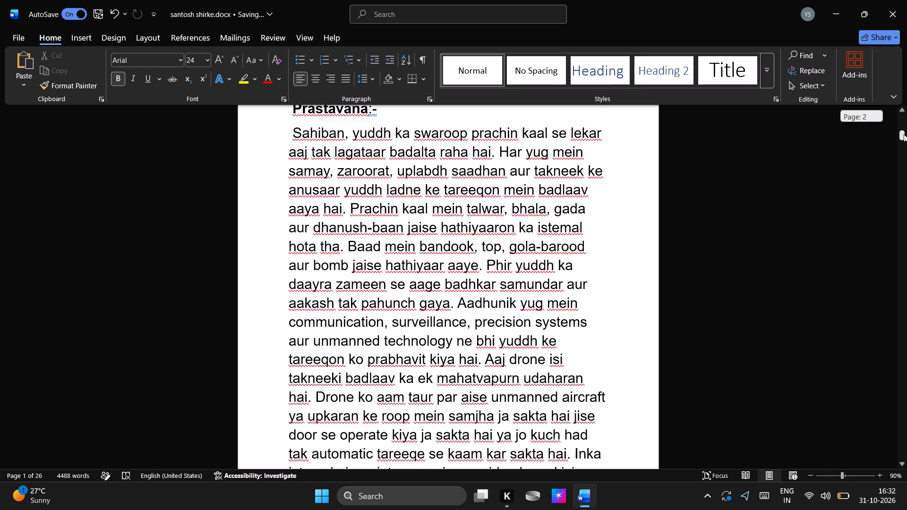
left_click_drag(904, 134, 890, 223)
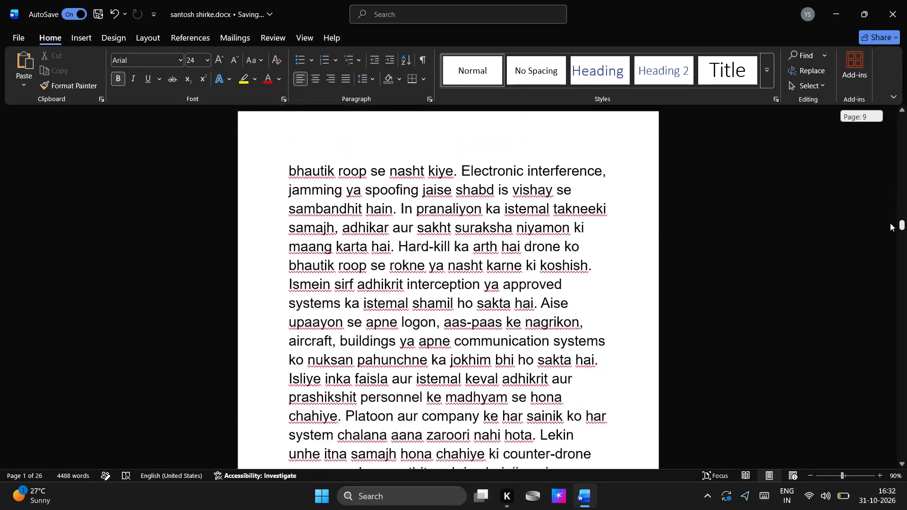
left_click_drag(890, 223, 897, 369)
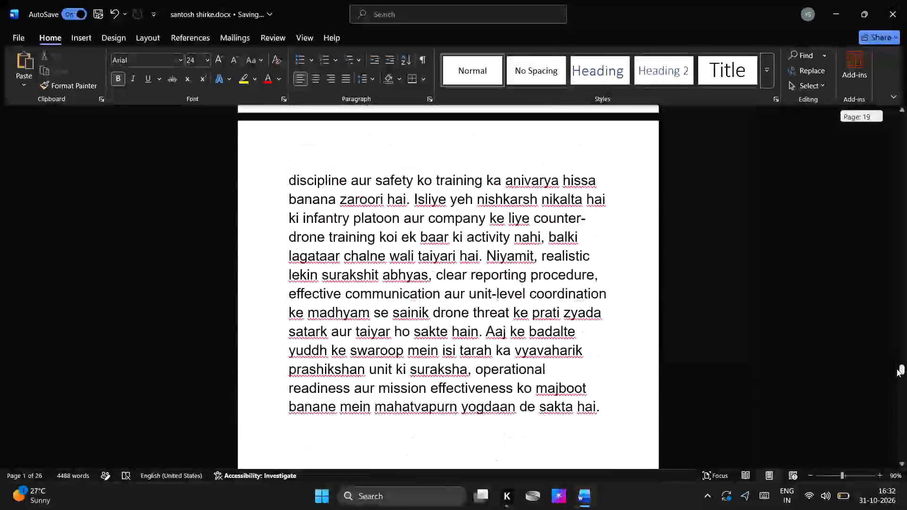
left_click_drag(897, 369, 886, 373)
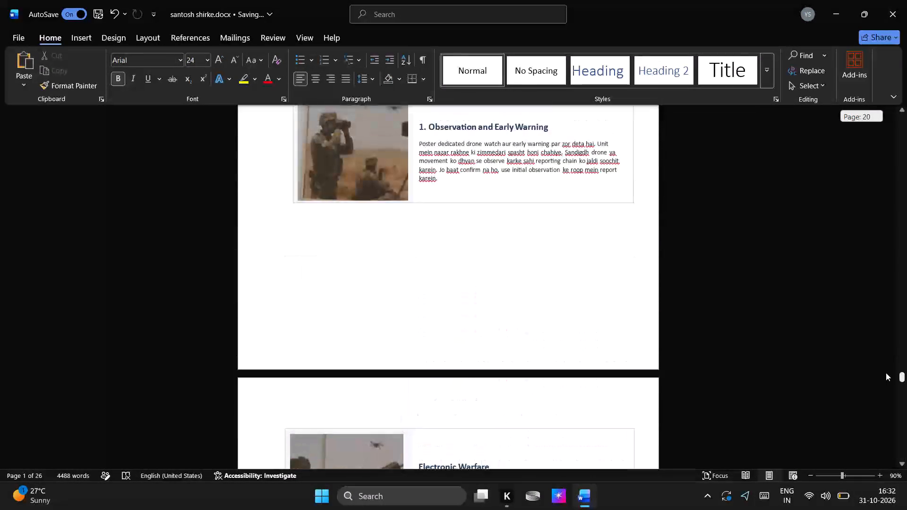
left_click_drag(886, 373, 890, 376)
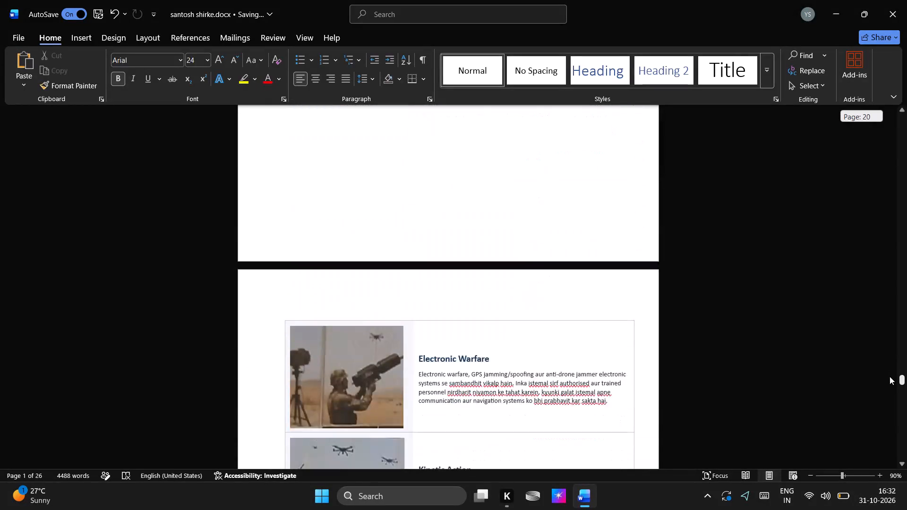
left_click_drag(890, 376, 890, 392)
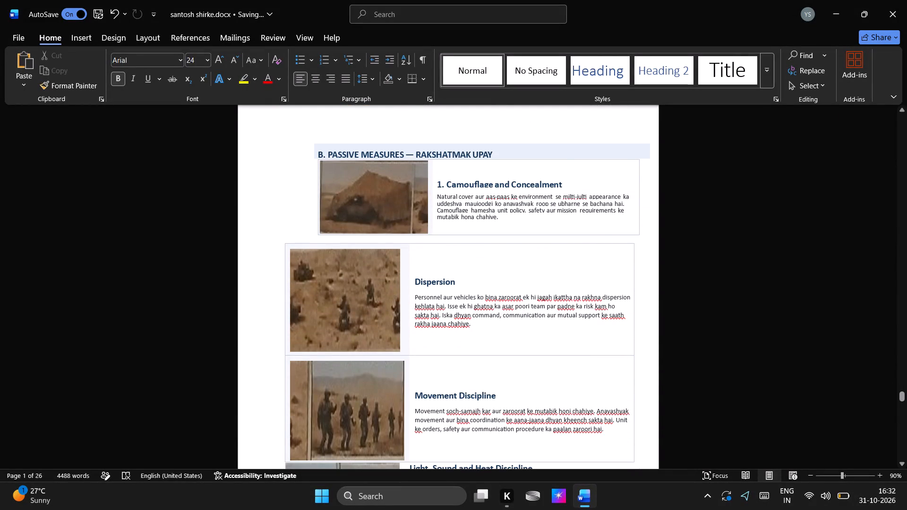
left_click(629, 208)
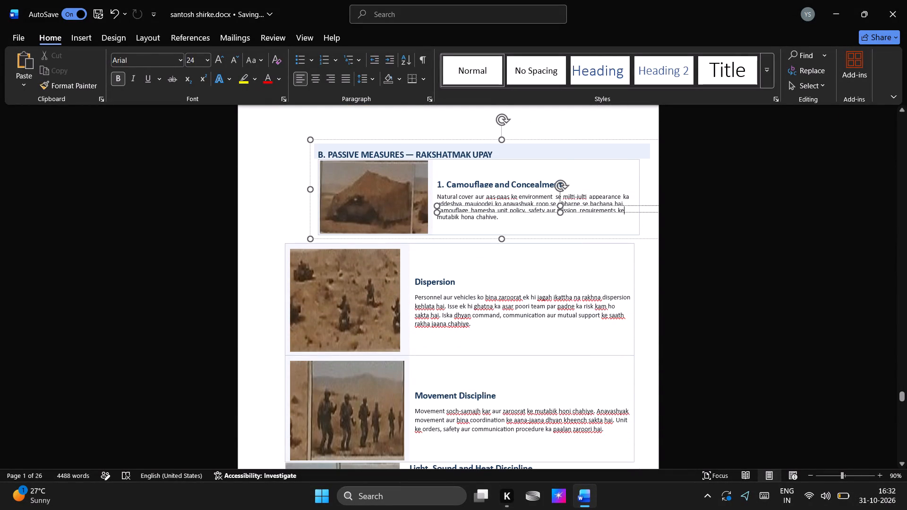
left_click_drag(564, 239, 551, 239)
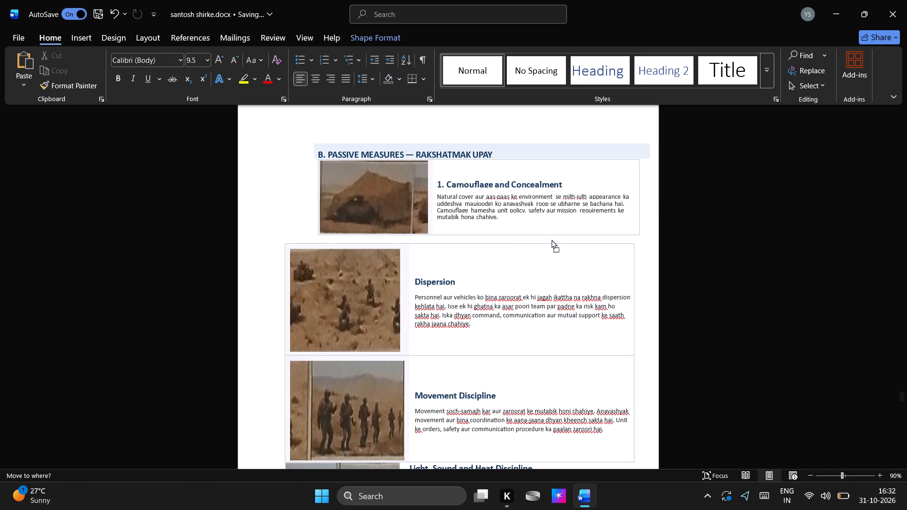
left_click_drag(551, 239, 548, 239)
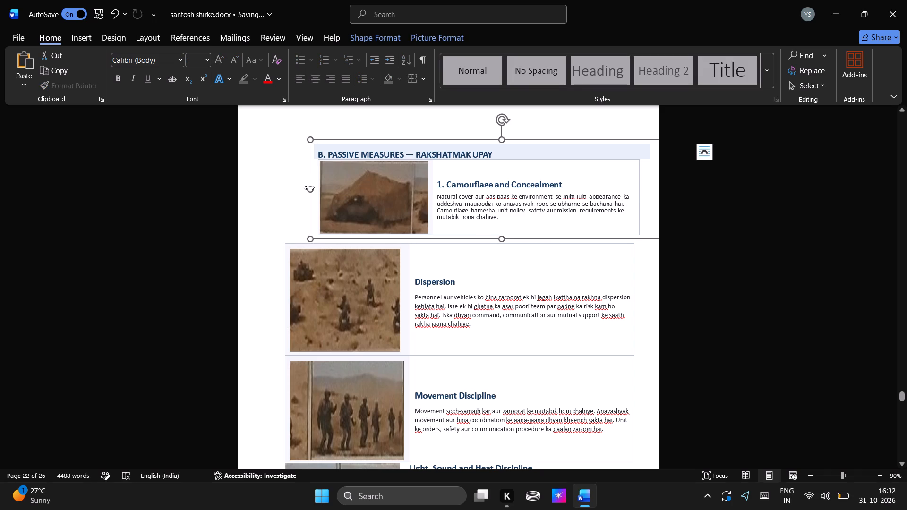
left_click_drag(309, 187, 316, 192)
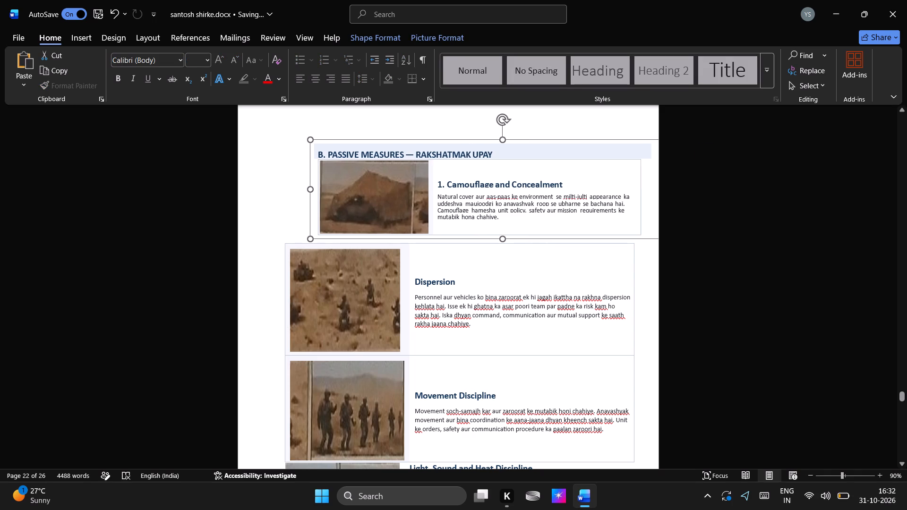
left_click_drag(316, 192, 329, 194)
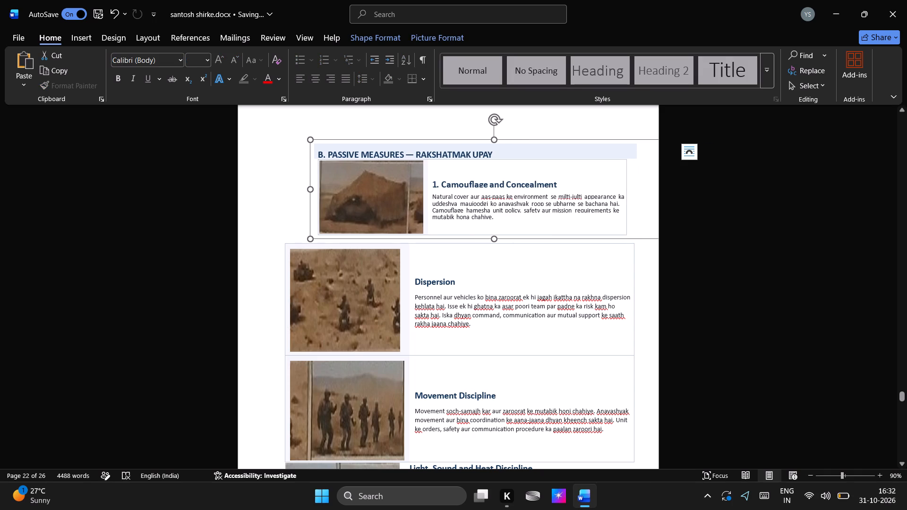
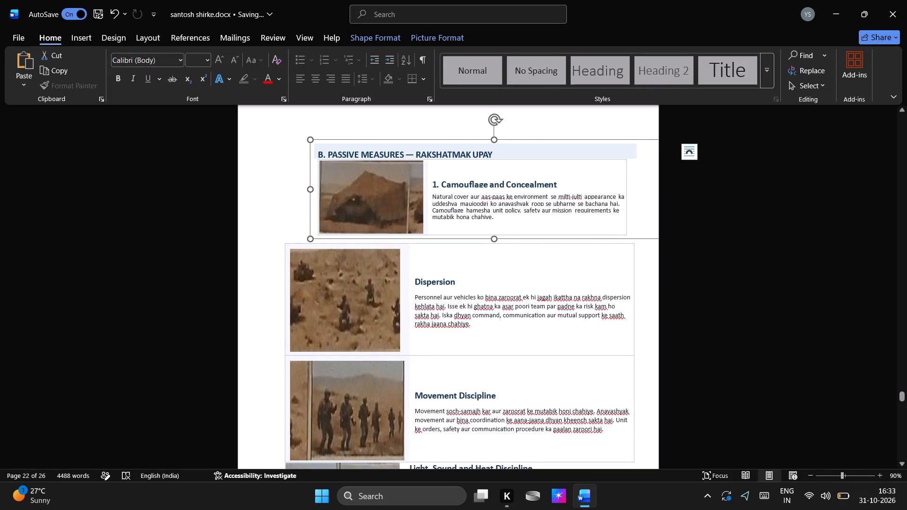
Review the essay backward from the illustrated measures tables through the conclusion and text measures sections to the practical exercise safety text before section 11.
left_click_drag(901, 396, 898, 373)
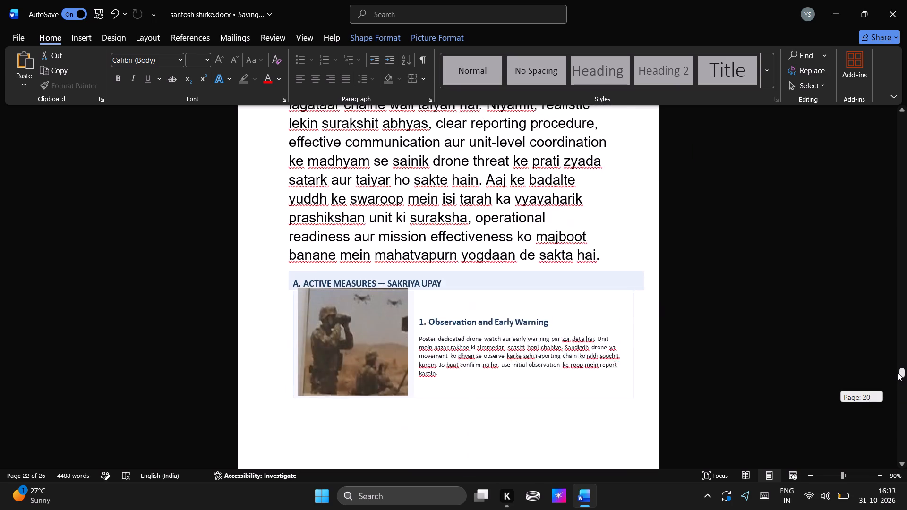
left_click_drag(898, 373, 898, 371)
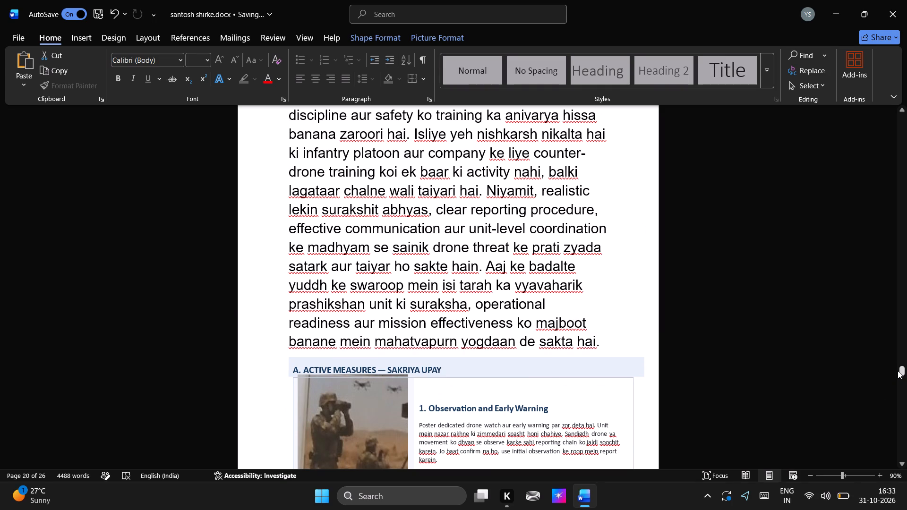
key("Up")
key("Up")
key("Up")
key("Up")
key("Up")
key("Up")
key("Up")
key("Up")
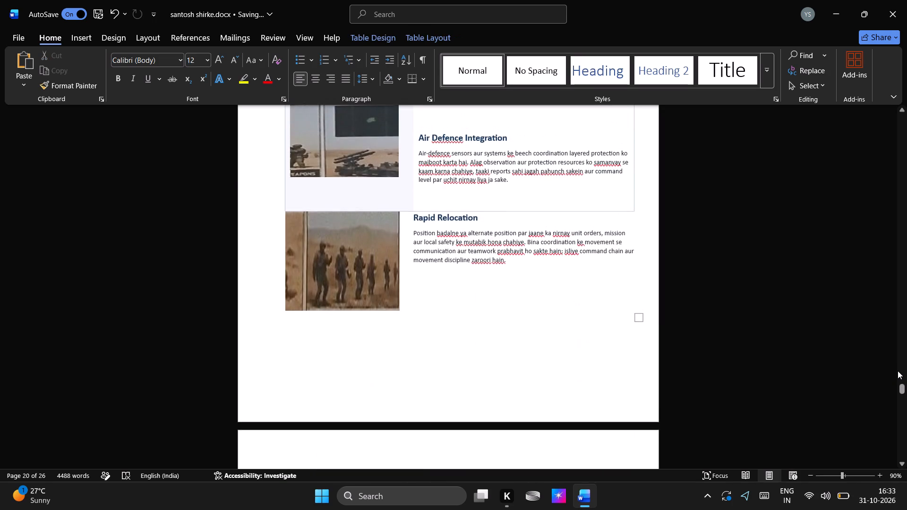
key("Up")
key("Up")
key("Up")
key("Up")
key("Up")
key("Up")
key("Up")
key("Up")
key("Up")
key("Up")
key("Up")
key("Up")
key("Up")
key("Up")
key("Up")
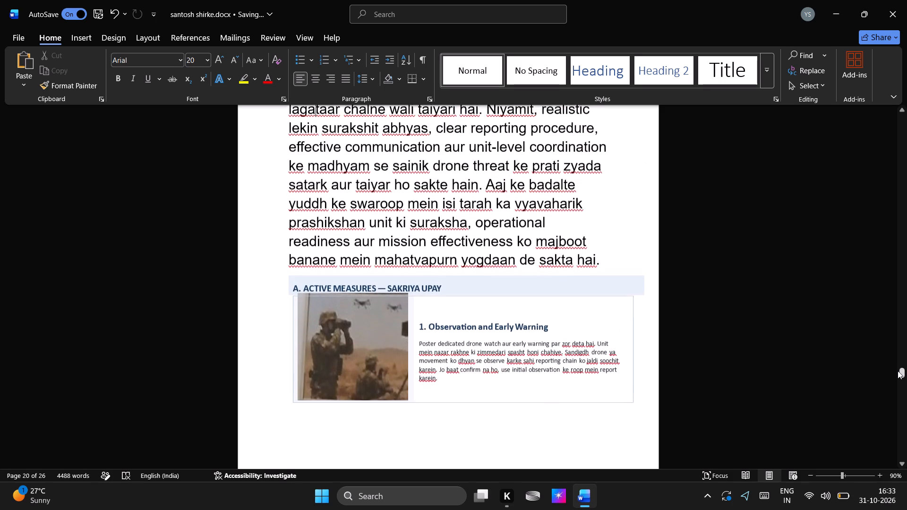
key("Up")
key("Up")
key("Up")
key("Up")
key("Up")
key("Up")
key("Up")
key("Up")
key("Up")
key("Up")
key("Up")
key("Up")
key("Up")
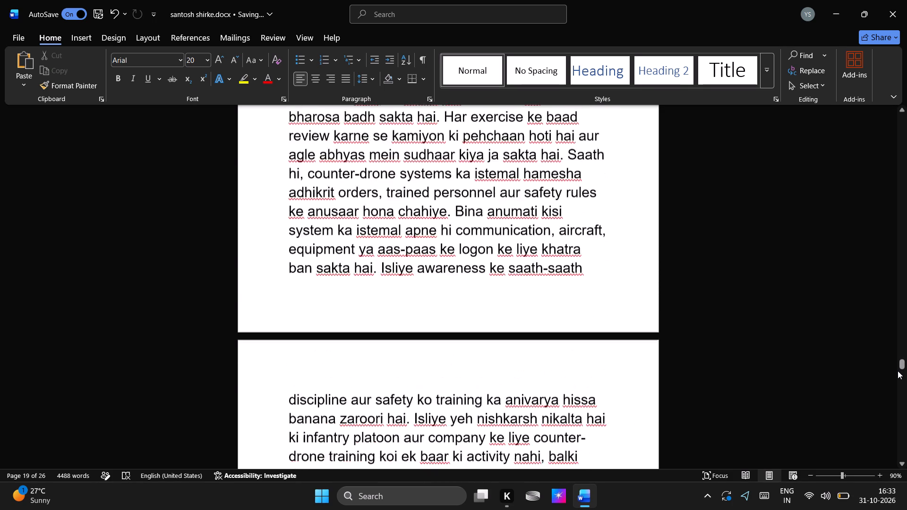
key("Up")
key("Up")
key("Up")
key("Up")
key("Up")
key("Up")
key("Up")
key("Up")
key("Up")
key("Up")
key("Up")
key("Up")
key("Up")
key("Up")
key("Up")
key("Up")
key("Up")
key("Up")
key("Up")
key("Up")
key("Up")
key("Up")
key("Up")
key("Up")
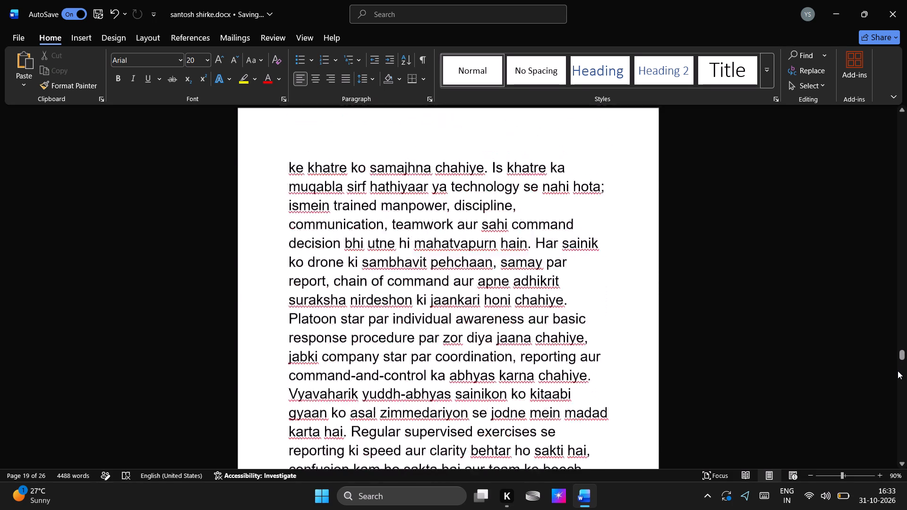
key("Up")
key("Up")
key("Up")
key("Up")
key("Up")
key("Up")
key("Up")
key("Up")
key("Up")
key("Up")
key("Up")
key("Up")
key("Up")
key("Up")
key("Up")
key("Up")
key("Up")
key("Up")
key("Up")
key("Up")
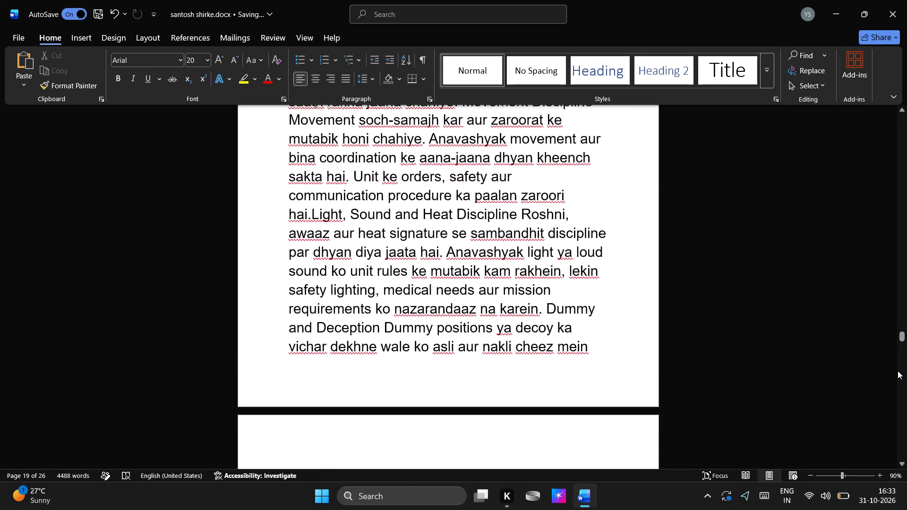
key("Up")
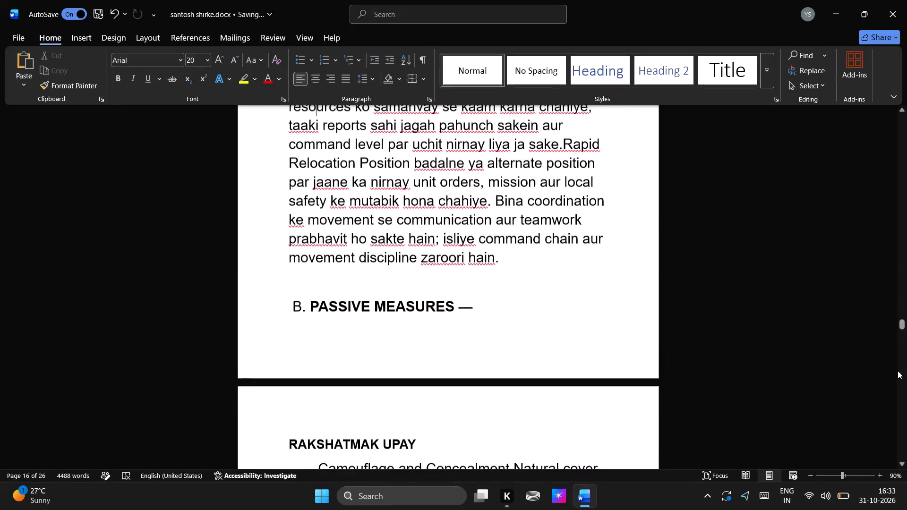
key("Up")
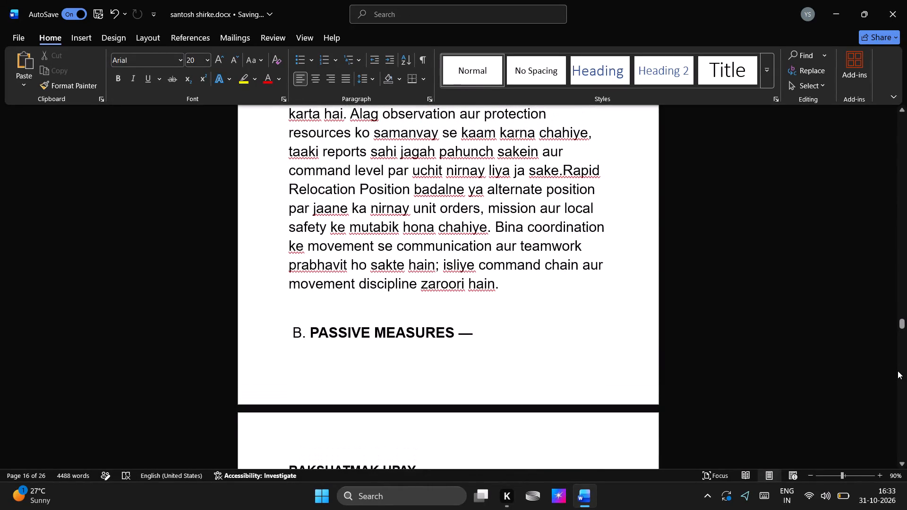
key("Up")
key("Up")
key("Up")
key("Up")
key("Up")
key("Up")
key("Up")
key("Up")
key("Up")
key("Up")
key("Up")
key("Up")
key("Up")
key("Up")
key("Up")
key("Up")
key("Up")
key("Up")
key("Up")
key("Up")
key("Up")
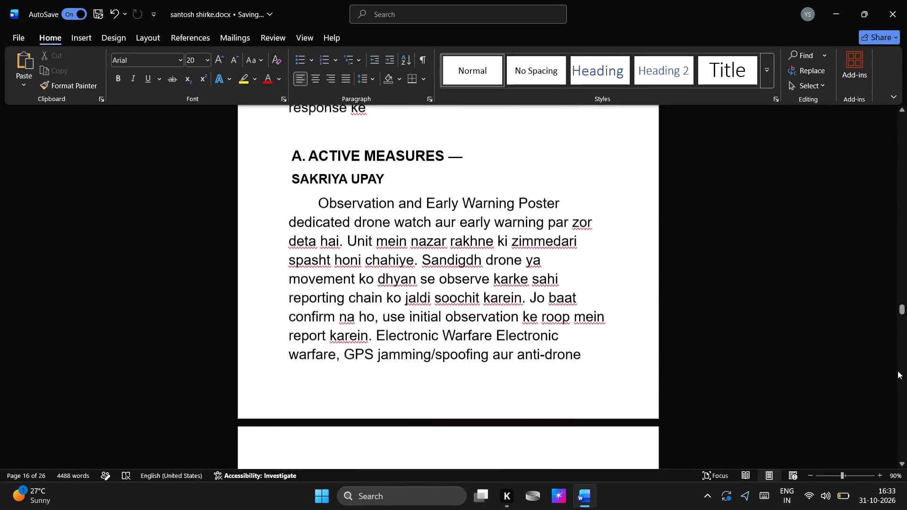
key("Up")
key("Up")
key("Up")
key("Up")
key("Up")
key("Up")
key("Up")
key("Up")
key("Up")
key("Up")
key("Up")
key("Up")
key("Up")
key("Up")
key("Up")
key("Up")
key("Up")
key("Up")
key("Up")
key("Up")
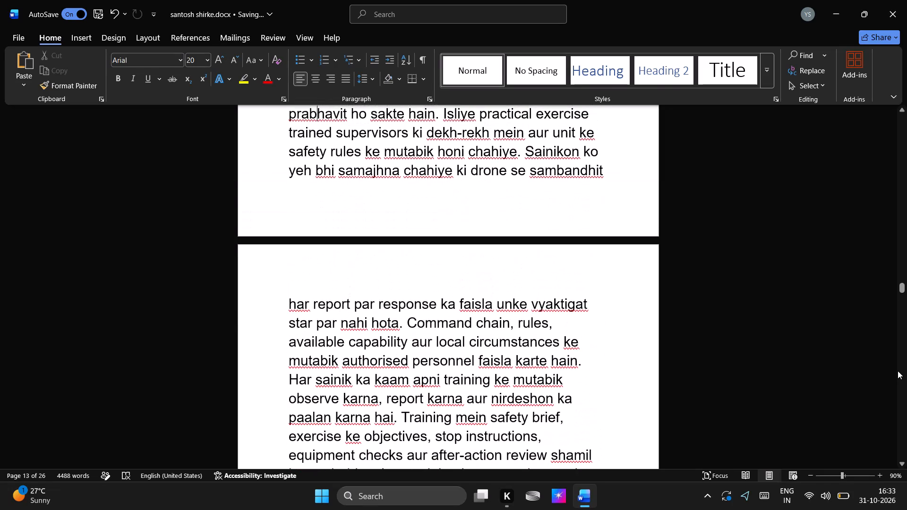
Remove the number 11. from the Aam Galtiyan aur Unse Bachav heading and save the document.
key("Down")
key("Down")
key("Down")
key("Down")
key("Down")
key("Down")
key("Down")
key("Down")
key("Down")
key("Down")
key("Down")
key("Down")
key("Down")
key("Down")
key("Down")
key("Down")
key("Down")
key("Down")
key("Down")
key("Down")
key("Down")
key("Down")
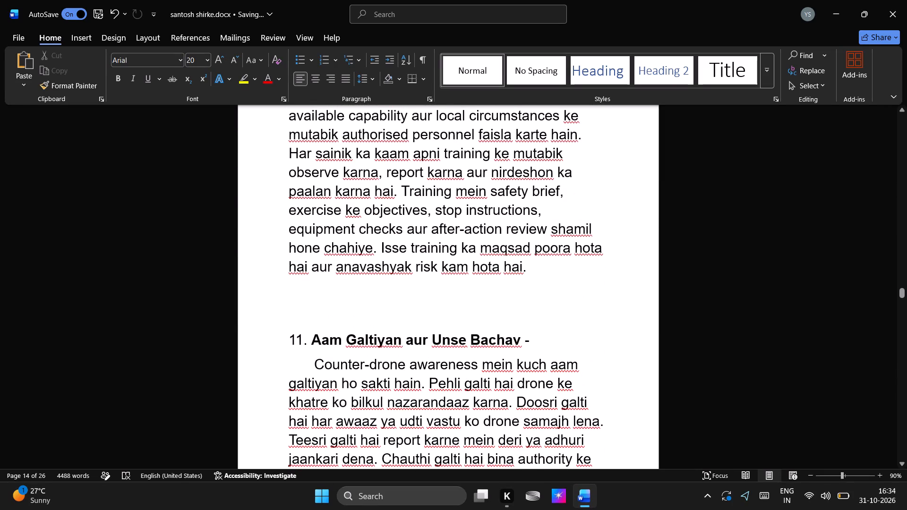
left_click(308, 339)
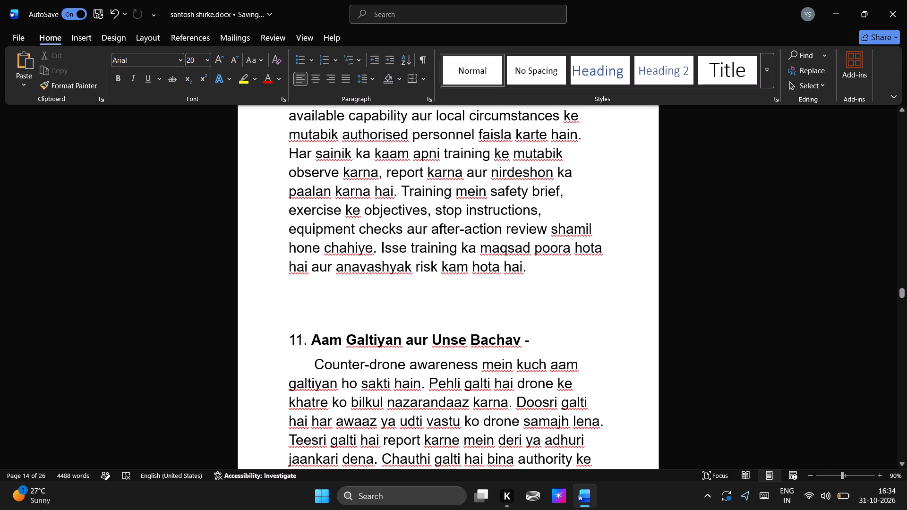
key("BackSpace")
key("BackSpace")
key("BackSpace")
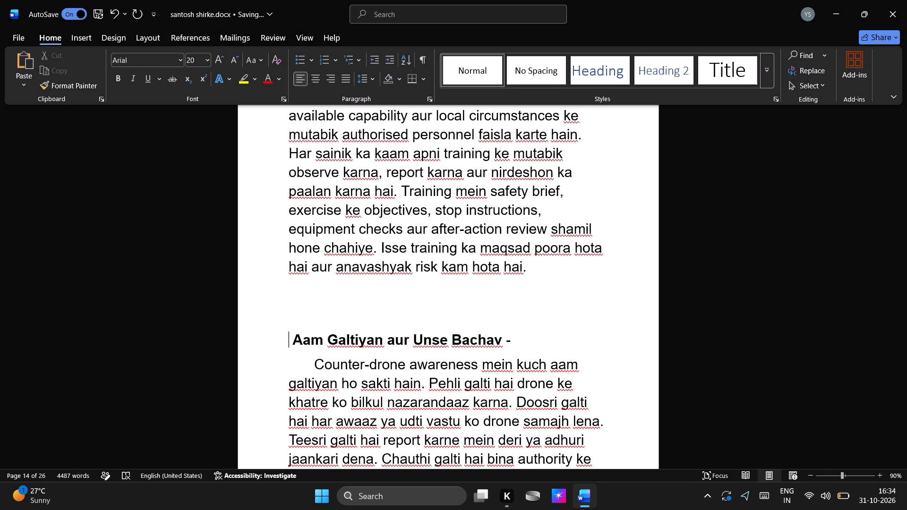
key("ctrl+s")
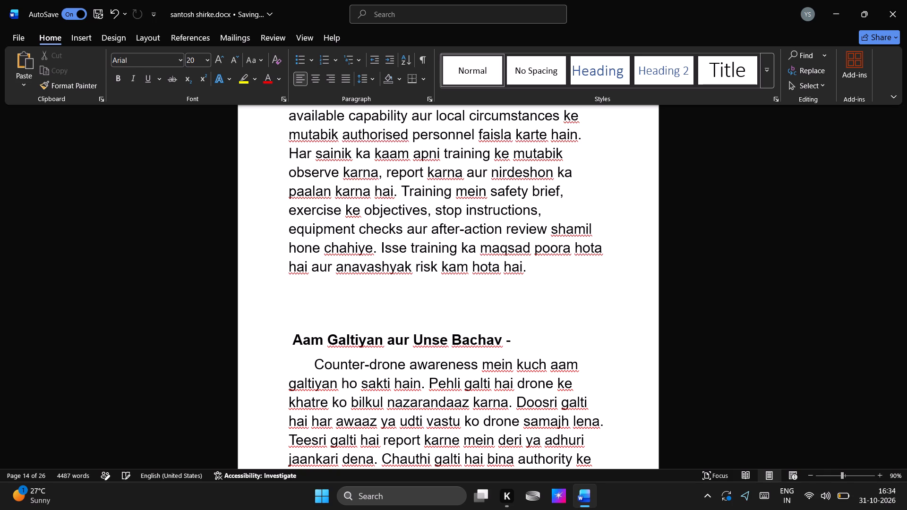
Remove the number 10. from the Suraksha aur Adhikrit Prakriya heading.
key("Up")
key("Up")
key("Up")
key("Up")
key("Up")
key("Up")
key("Up")
key("Up")
key("Up")
key("Up")
key("Up")
key("Up")
key("Up")
key("Up")
key("Up")
key("Up")
key("Up")
key("Up")
key("Up")
key("Up")
key("Up")
key("Up")
key("Up")
key("Up")
key("Up")
key("Up")
key("Up")
key("Up")
key("Up")
key("Up")
key("Up")
key("Up")
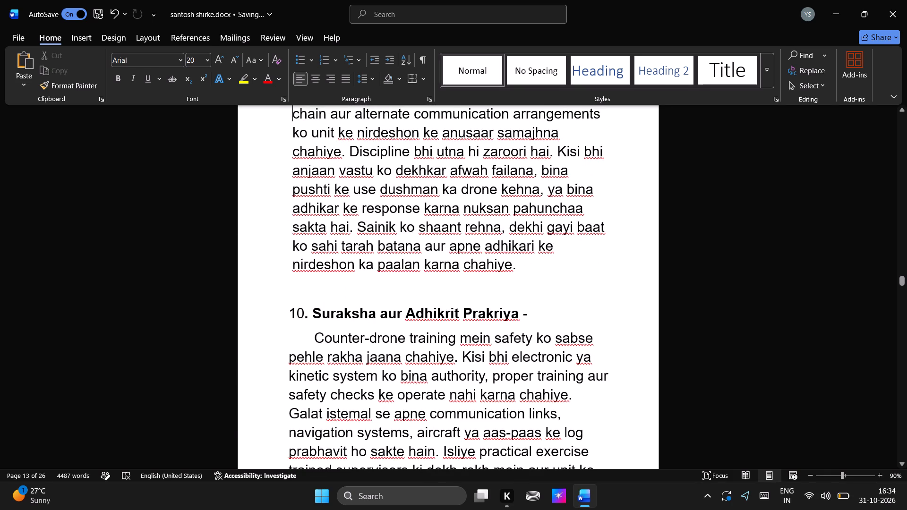
left_click(308, 316)
key("BackSpace")
key("BackSpace")
key("BackSpace")
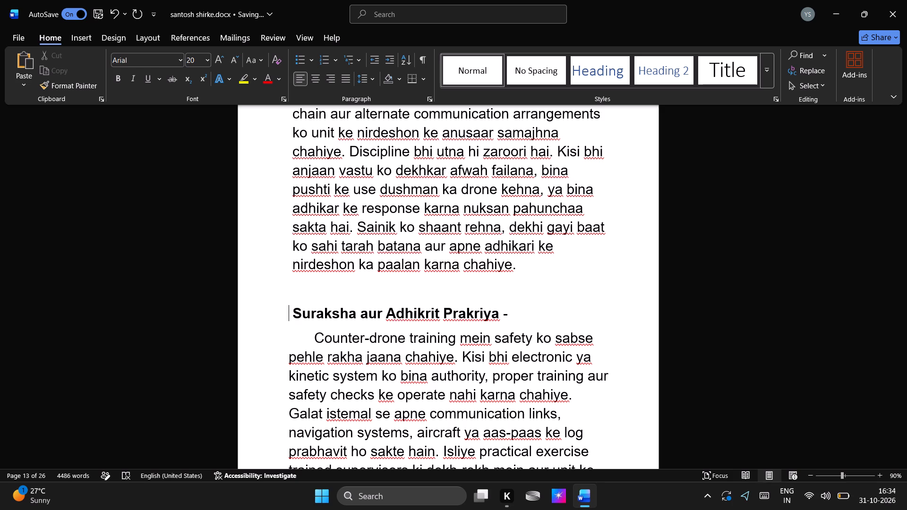
Remove the number 9. from the Communication, Discipline aur Teamwork heading.
key("Up")
key("Up")
key("Up")
key("Up")
key("Up")
key("Up")
key("Up")
key("Up")
key("Up")
key("Up")
key("Up")
key("Up")
key("Up")
key("Up")
key("Up")
key("Up")
key("Up")
key("Up")
key("Up")
key("Up")
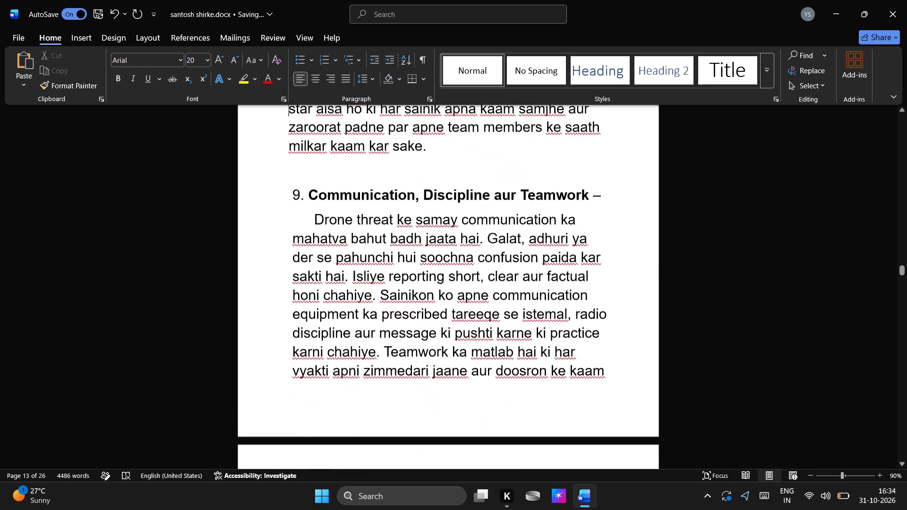
key("Up")
key("Up")
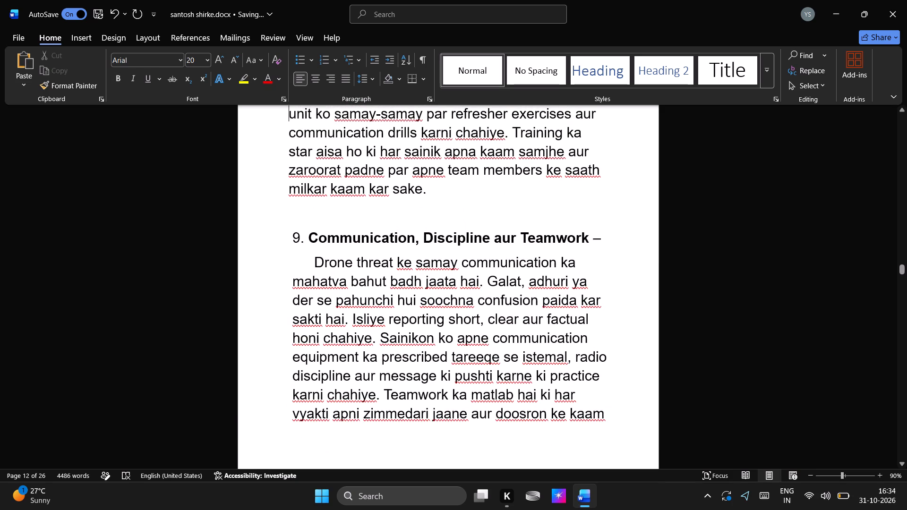
left_click(301, 237)
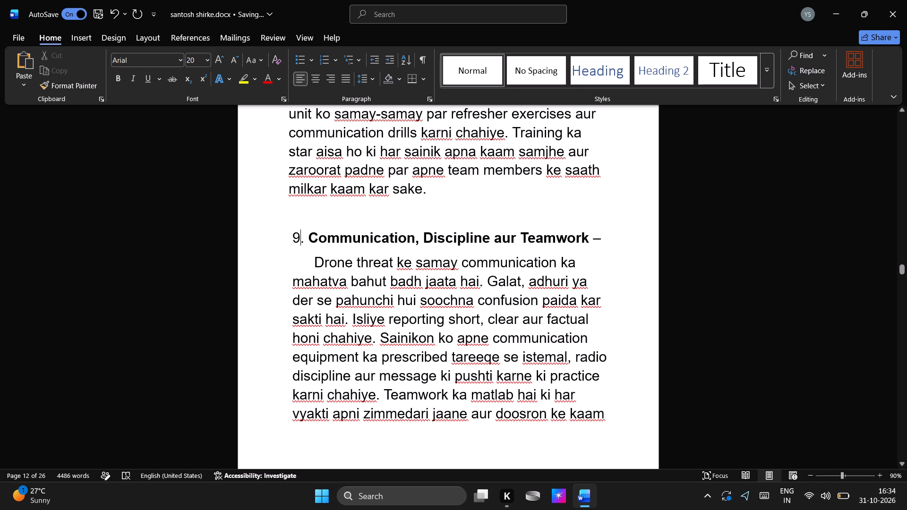
key("Right")
key("BackSpace")
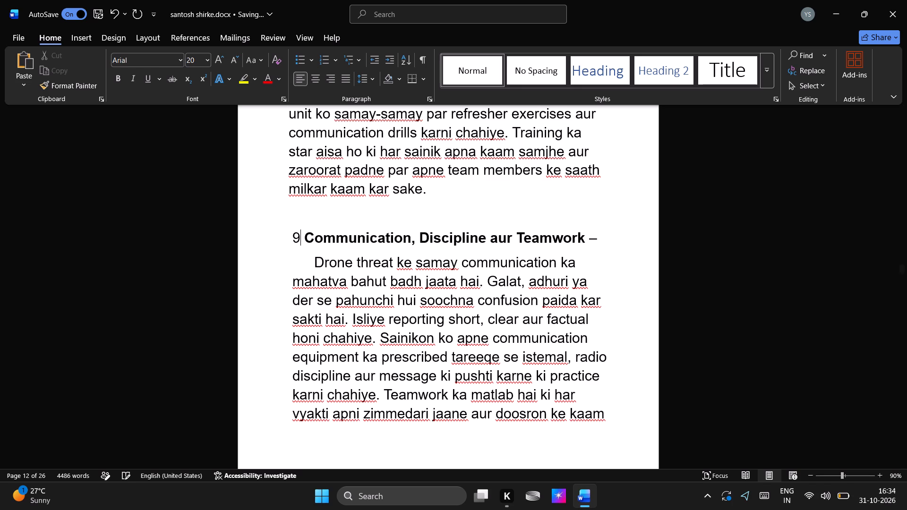
key("BackSpace")
Remove the number 8. from the Platoon aur Company Star par Prashikshan heading, keeping the blank line above it.
key("Up")
key("Up")
key("Up")
key("Up")
key("Up")
key("Up")
key("Up")
key("Up")
key("Up")
key("Up")
key("Up")
key("Up")
key("Up")
key("Up")
key("Up")
key("Up")
key("Up")
key("Up")
key("Up")
key("Up")
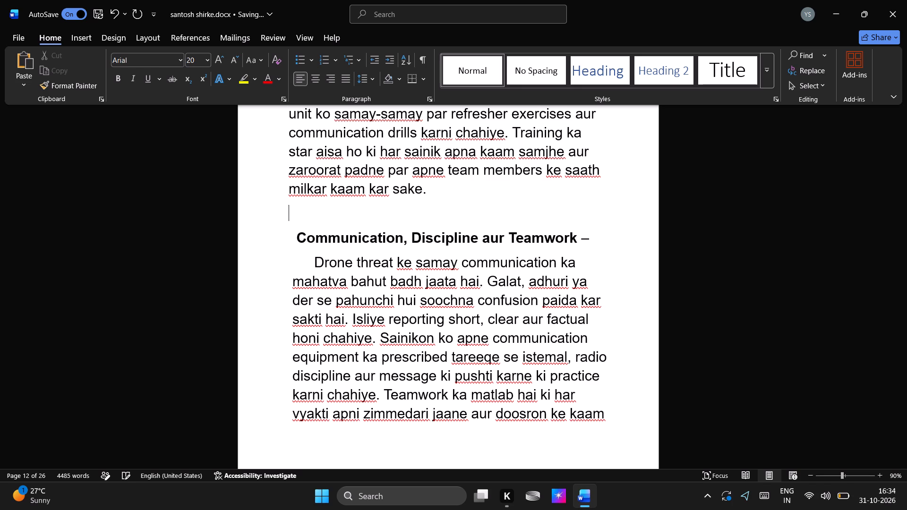
key("Up")
key("Up")
key("Up")
key("Up")
key("Up")
key("Up")
key("Up")
key("Up")
key("Up")
key("Up")
key("Up")
key("Up")
key("Up")
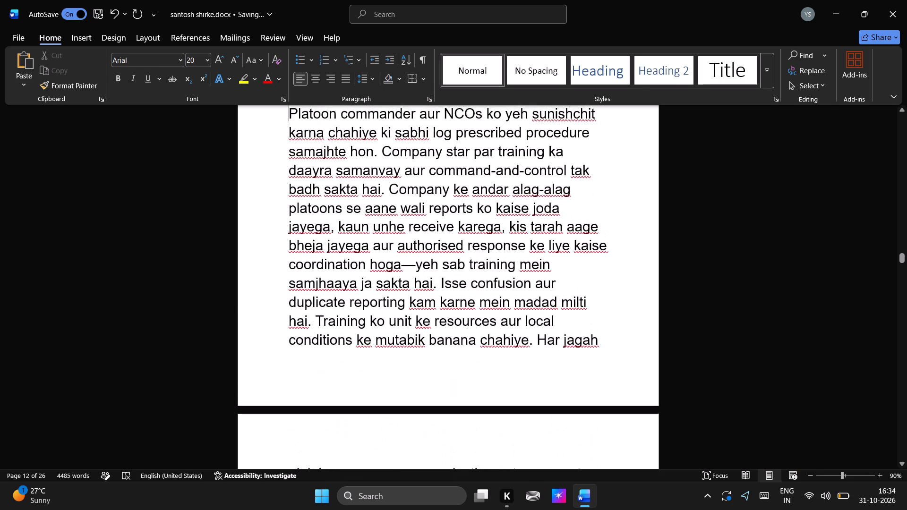
key("Up")
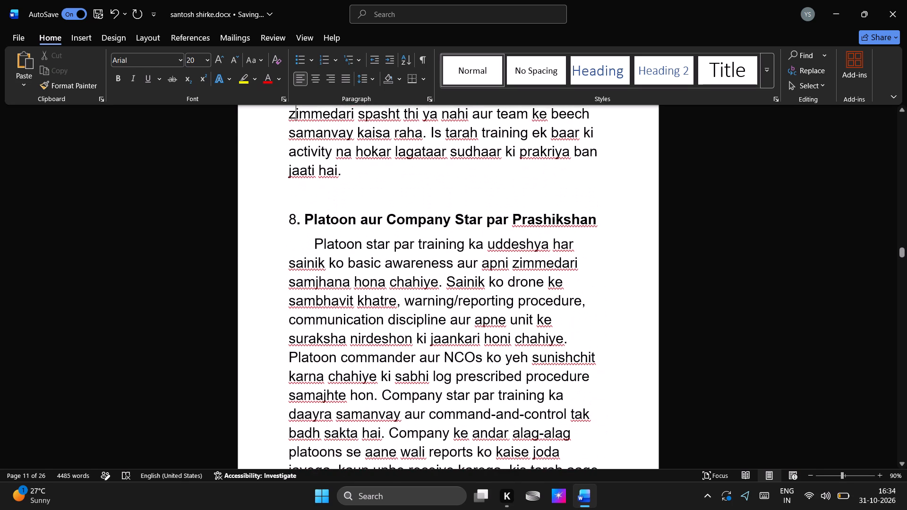
left_click(302, 218)
key("BackSpace")
key("BackSpace")
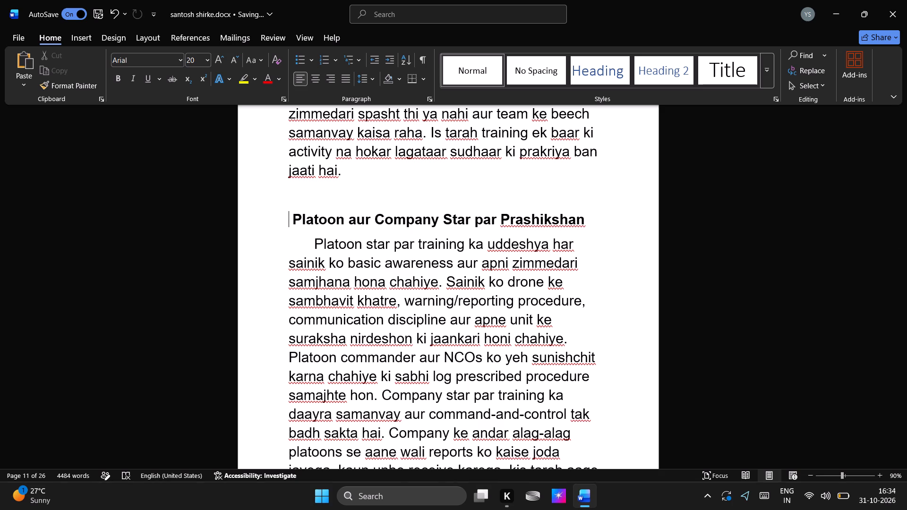
key("BackSpace")
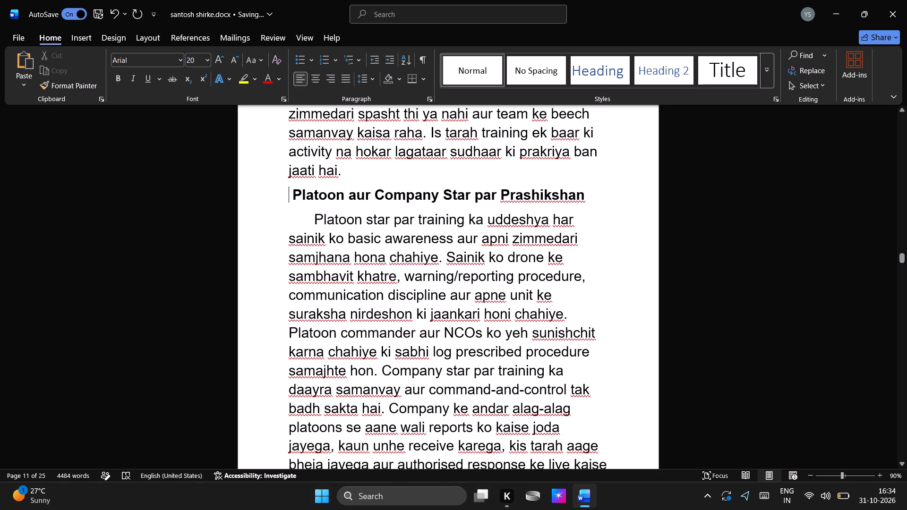
key("ctrl+z")
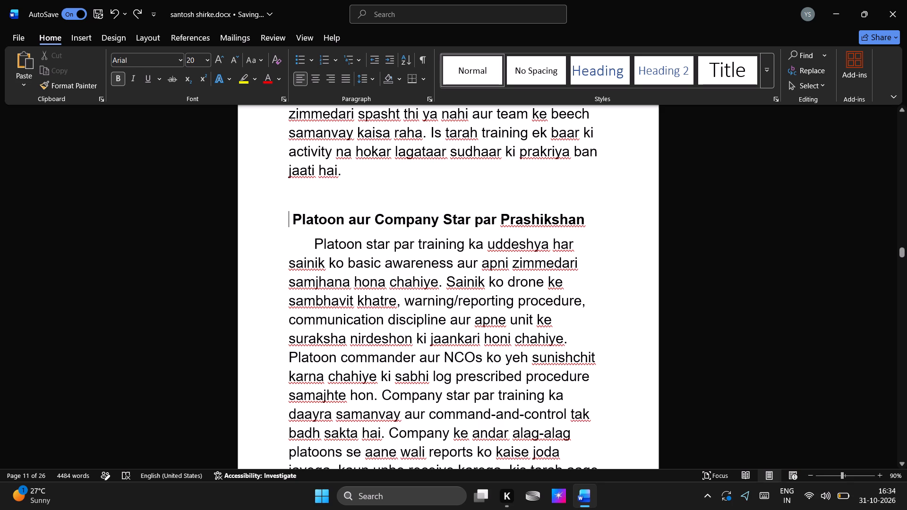
Remove the number 7. from the Vyavaharik Yuddh-Abhyas Kyun Zaroori Hai? heading.
key("Up")
key("Up")
key("Up")
key("Up")
key("Up")
key("Up")
key("Up")
key("Up")
key("Up")
key("Up")
key("Up")
key("Up")
key("Up")
key("Up")
key("Up")
key("Up")
key("Up")
key("Up")
key("Up")
key("Up")
key("Up")
key("Up")
key("Up")
key("Up")
key("Up")
key("Up")
key("Up")
key("Up")
key("Up")
key("Up")
key("Up")
key("Up")
key("Up")
key("Up")
key("Up")
key("Up")
key("Up")
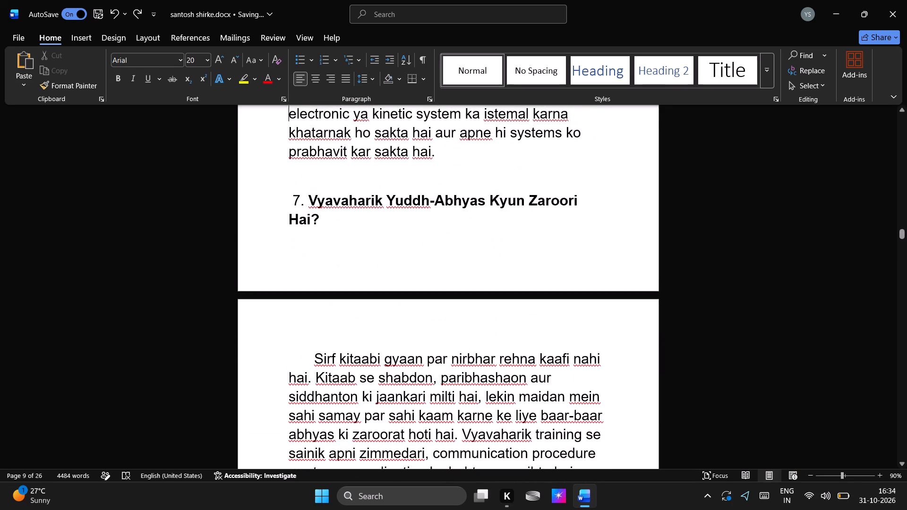
left_click(307, 196)
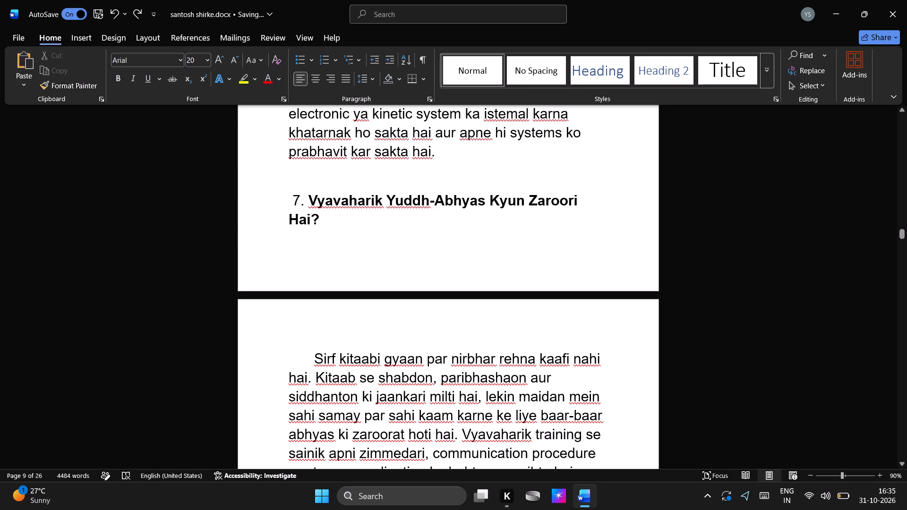
key("BackSpace")
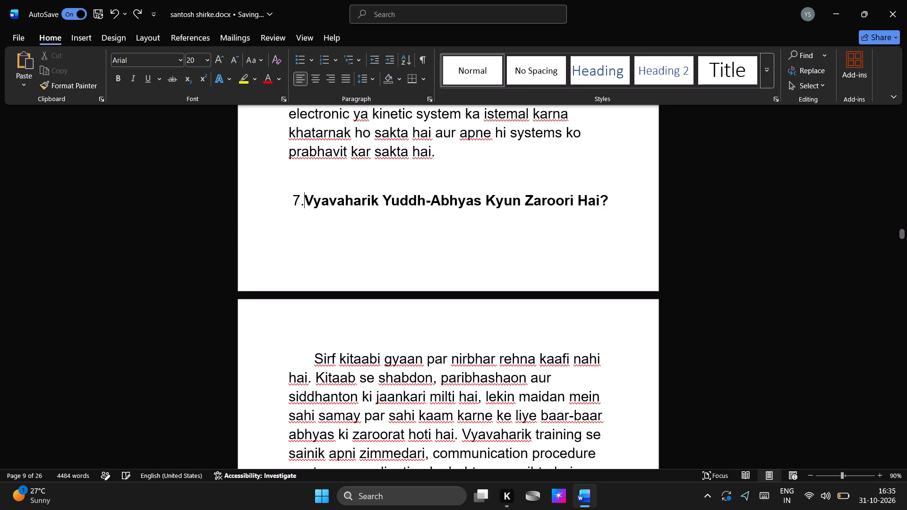
key("BackSpace")
key("BackSpace")
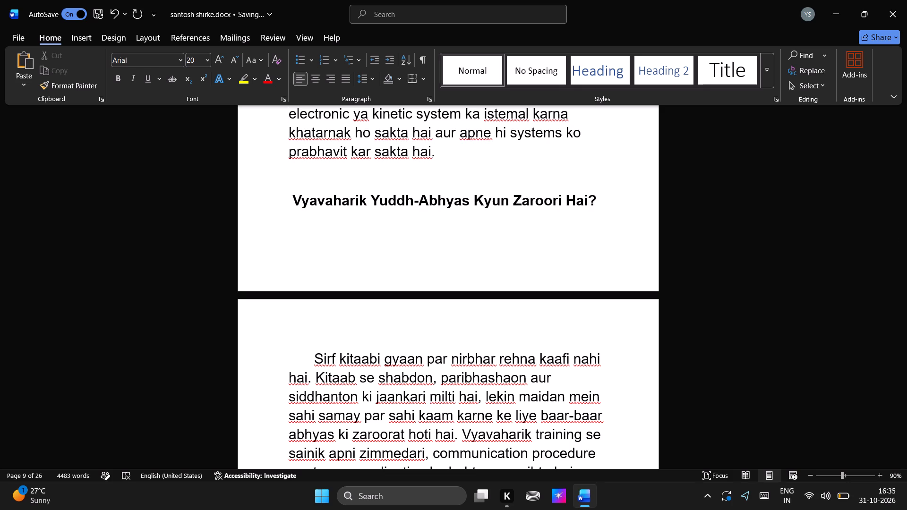
Remove the number 6. from the Soft-Kill aur Hard-Kill ka Saral Arth heading.
key("Up")
key("Up")
key("Up")
key("Up")
key("Up")
key("Up")
key("Up")
key("Up")
key("Up")
key("Up")
key("Up")
key("Up")
key("Up")
key("Up")
key("Up")
key("Up")
key("Up")
key("Up")
key("Up")
key("Up")
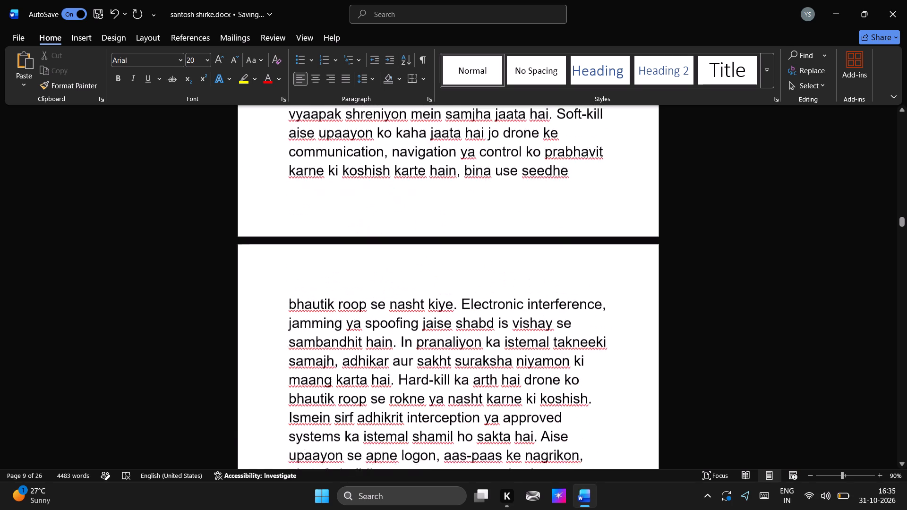
key("Up")
key("Up")
key("Up")
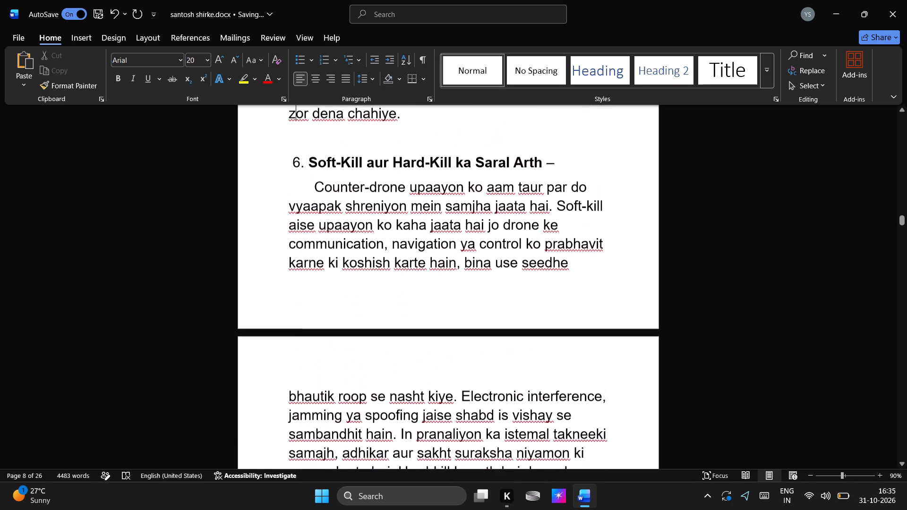
key("Up")
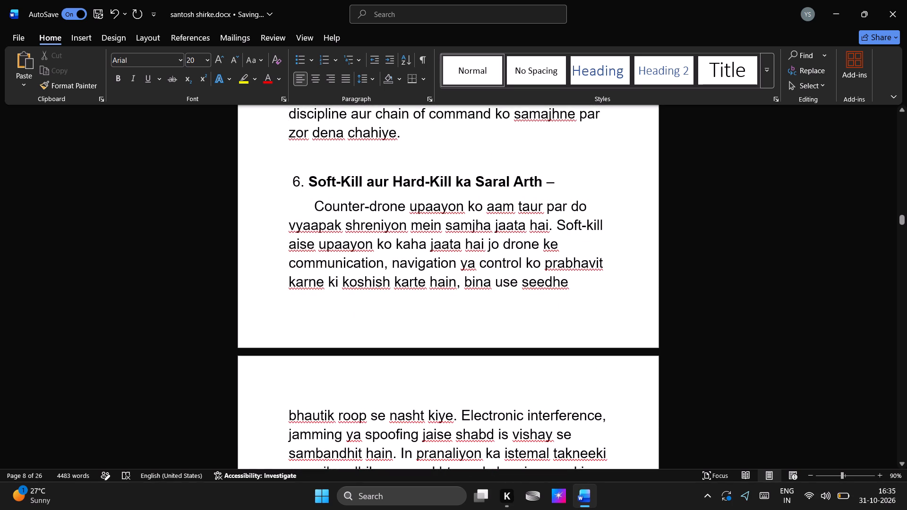
left_click(304, 182)
key("BackSpace")
key("BackSpace")
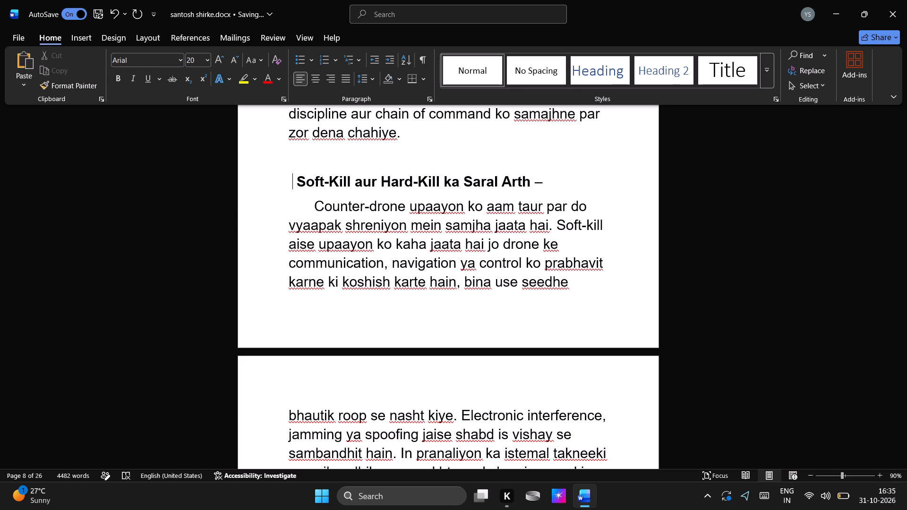
Delete the leading space before the Detection, Identification, Tracking aur Reporting heading, keeping the blank line above it.
key("Up")
key("Up")
key("Up")
key("Up")
key("Up")
key("Up")
key("Up")
key("Up")
key("Up")
key("Up")
key("Up")
key("Up")
key("Up")
key("Up")
key("Up")
key("Up")
key("Up")
key("Up")
key("Up")
key("Up")
key("Up")
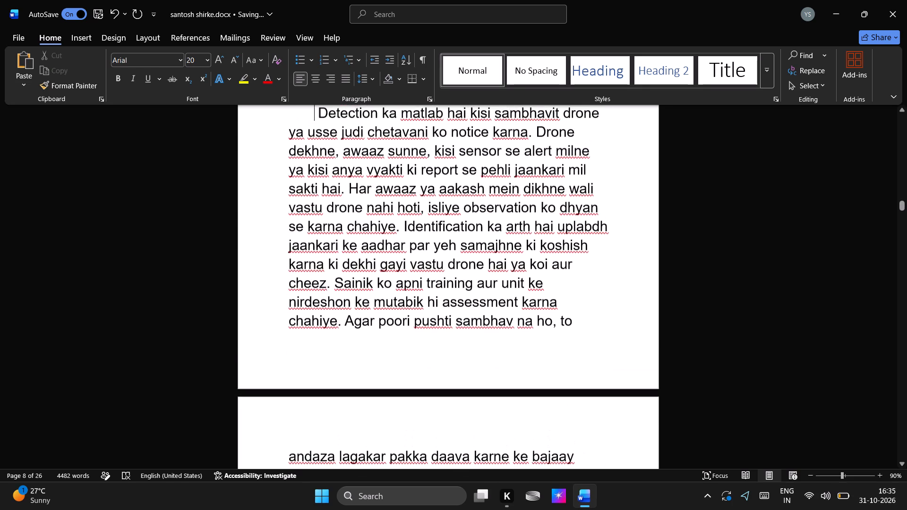
key("Up")
key("Up")
key("Up")
key("Up")
key("Up")
key("Up")
key("Up")
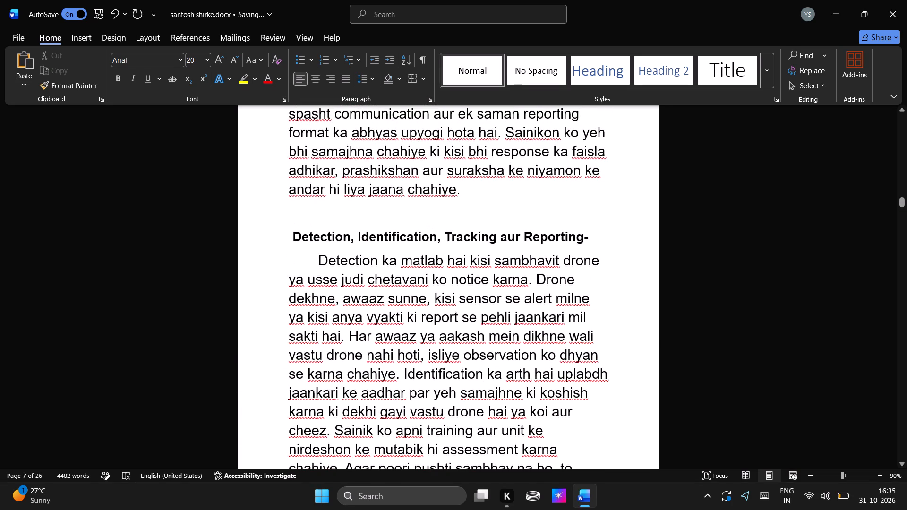
left_click(292, 237)
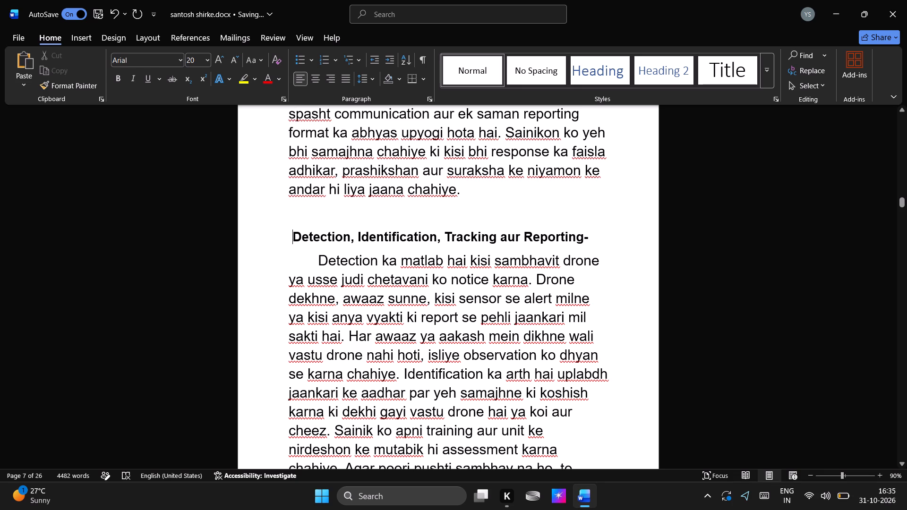
key("BackSpace")
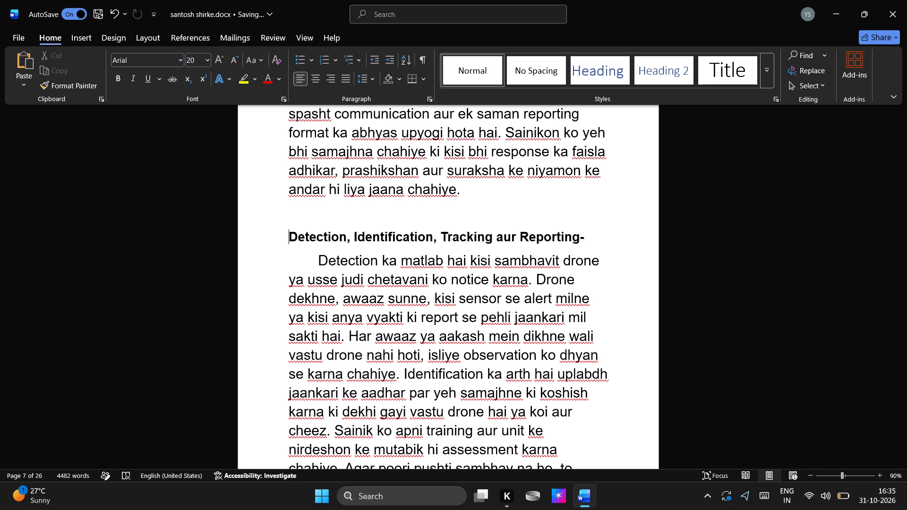
key("BackSpace")
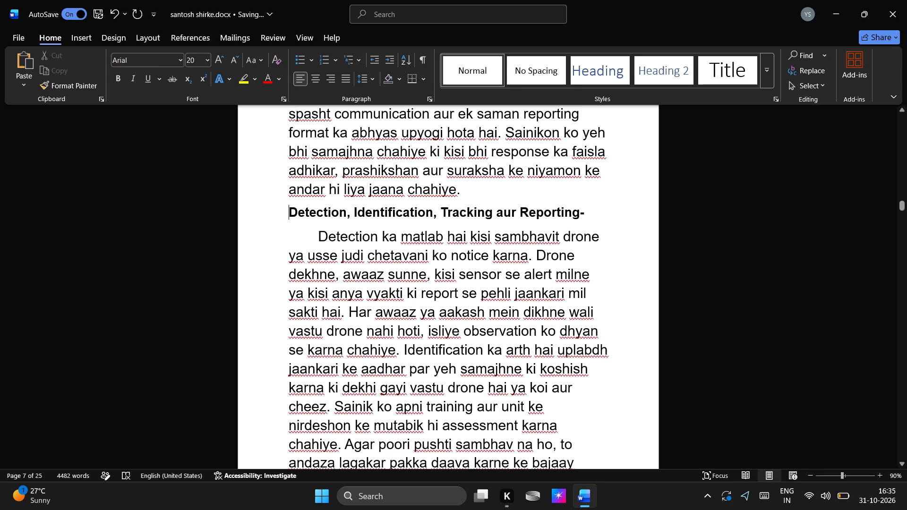
key("ctrl+z")
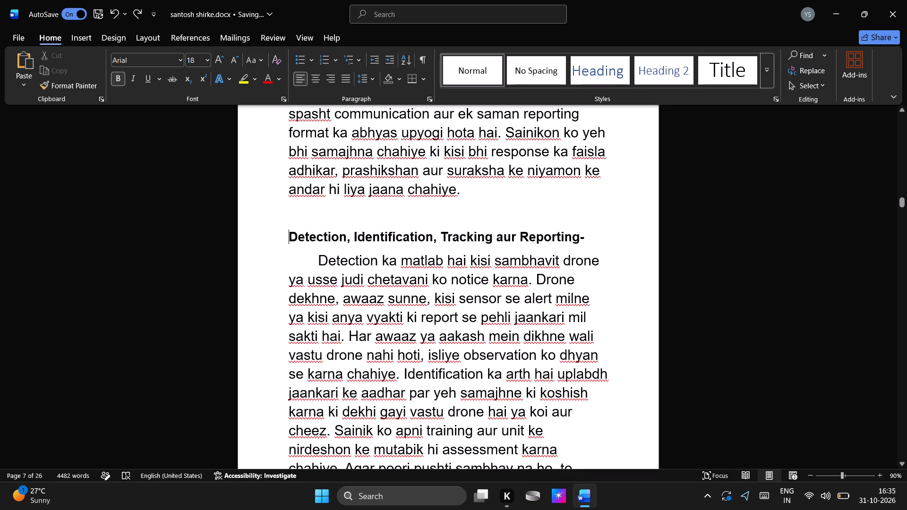
Remove the number 4. from the Counter-Drone ka Arth aur Uddeshya heading, keeping the blank line above it.
key("Up")
key("Up")
key("Up")
key("Up")
key("Up")
key("Up")
key("Up")
key("Up")
key("Up")
key("Up")
key("Up")
key("Up")
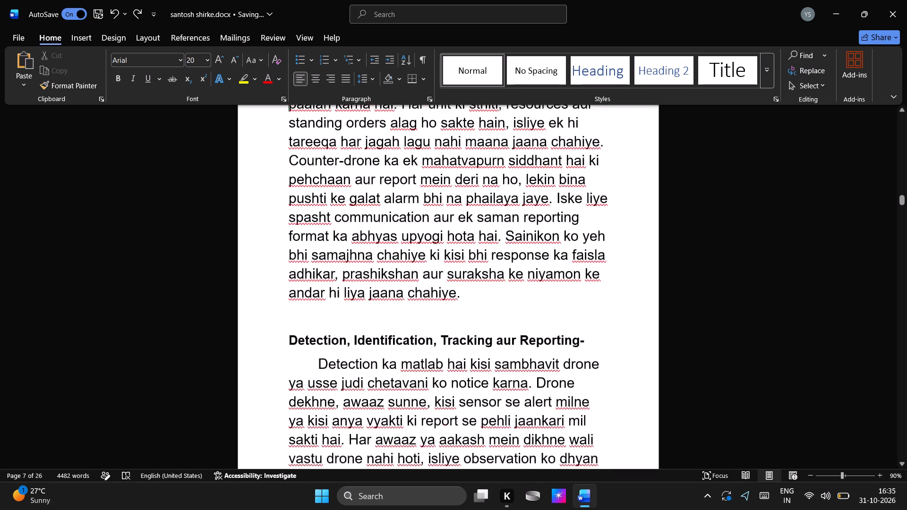
key("Up")
key("Up")
key("Up")
key("Up")
key("Up")
key("Up")
key("Up")
key("Up")
key("Up")
key("Up")
key("Up")
key("Up")
key("Up")
key("Up")
key("Up")
key("Up")
key("Up")
key("Up")
key("Up")
key("Up")
key("Up")
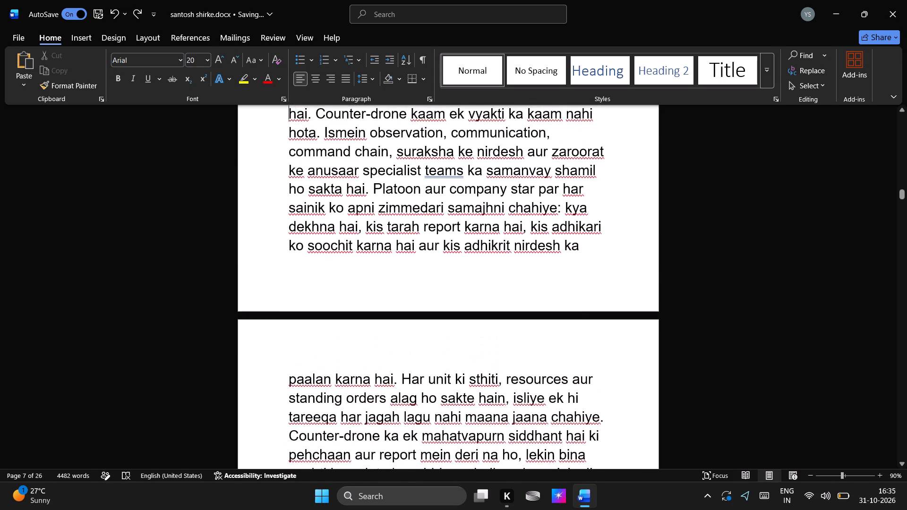
key("Up")
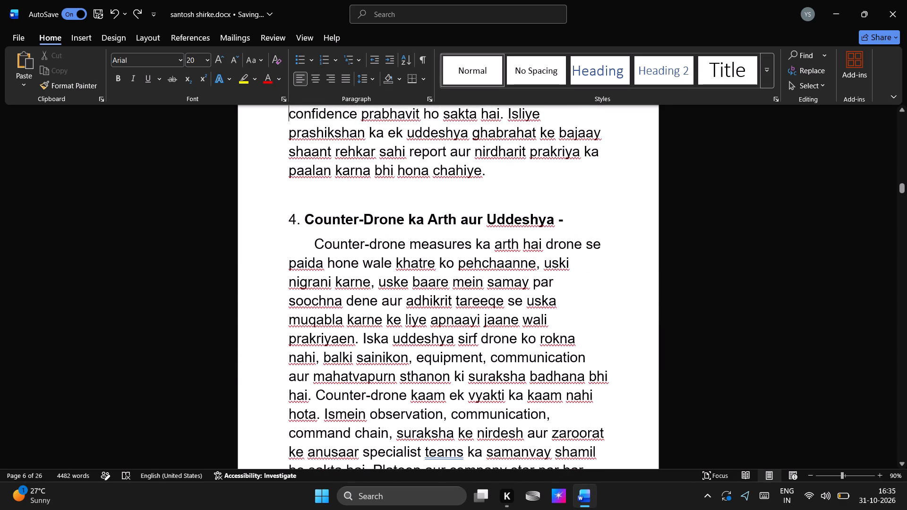
left_click(300, 221)
key("BackSpace")
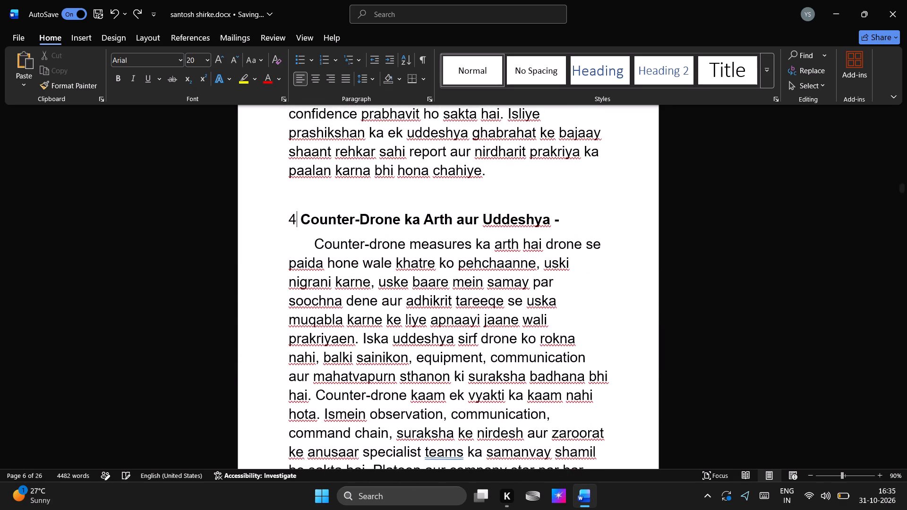
key("BackSpace")
key("BackSpace")
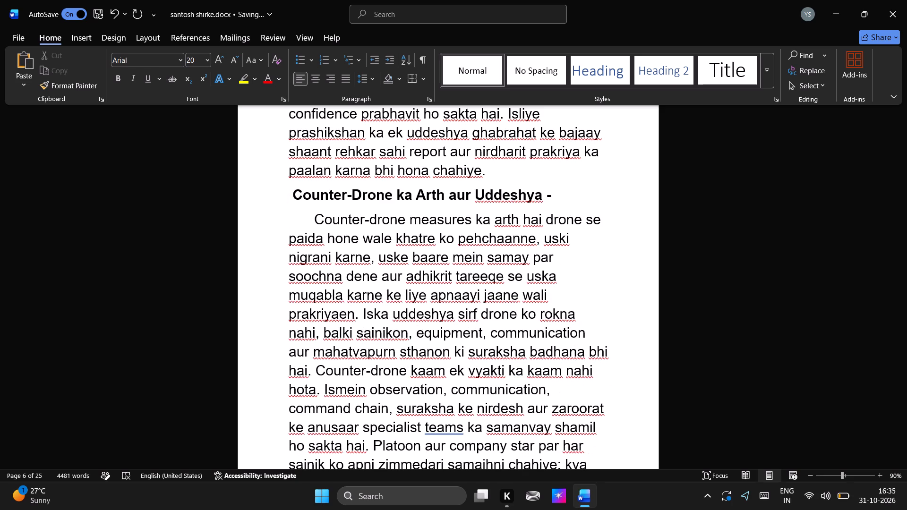
key("ctrl+z")
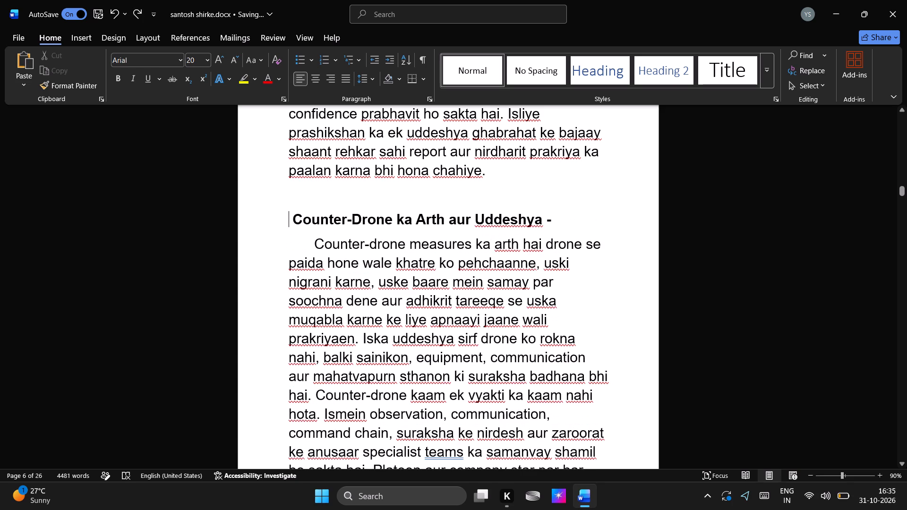
Remove the number 3. and the space before it from the Drone se Paida Hone Wala Khatra heading.
key("Up")
key("Up")
key("Up")
key("Up")
key("Up")
key("Up")
key("Up")
key("Up")
key("Up")
key("Up")
key("Up")
key("Up")
key("Up")
key("Up")
key("Up")
key("Up")
key("Up")
key("Up")
key("Up")
key("Up")
key("Up")
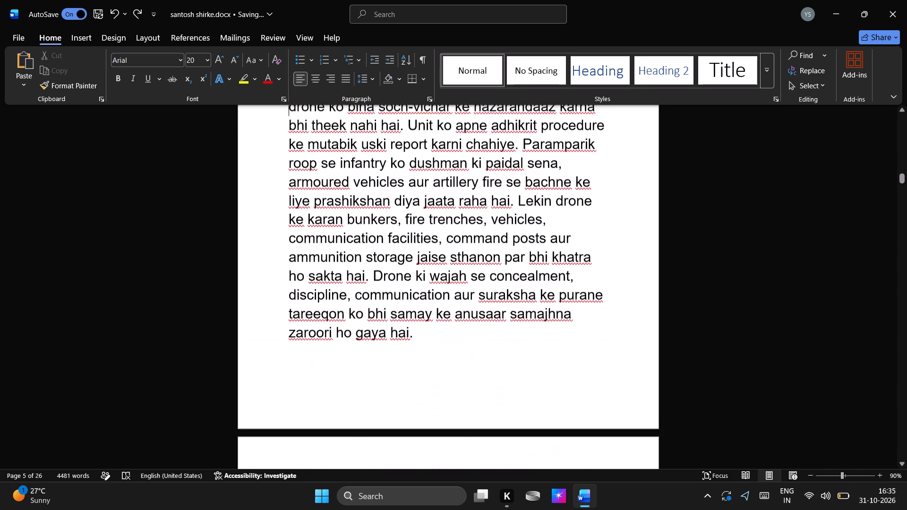
key("Up")
key("Up")
key("Up")
key("Up")
key("Up")
key("Up")
key("Up")
key("Up")
key("Up")
key("Up")
key("Up")
key("Up")
key("Up")
key("Up")
key("Up")
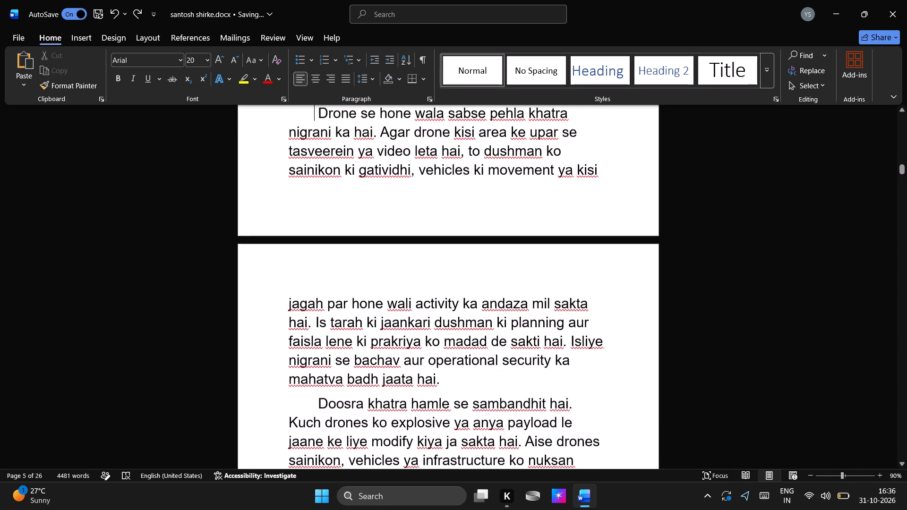
key("Up")
key("Up")
key("Up")
key("Up")
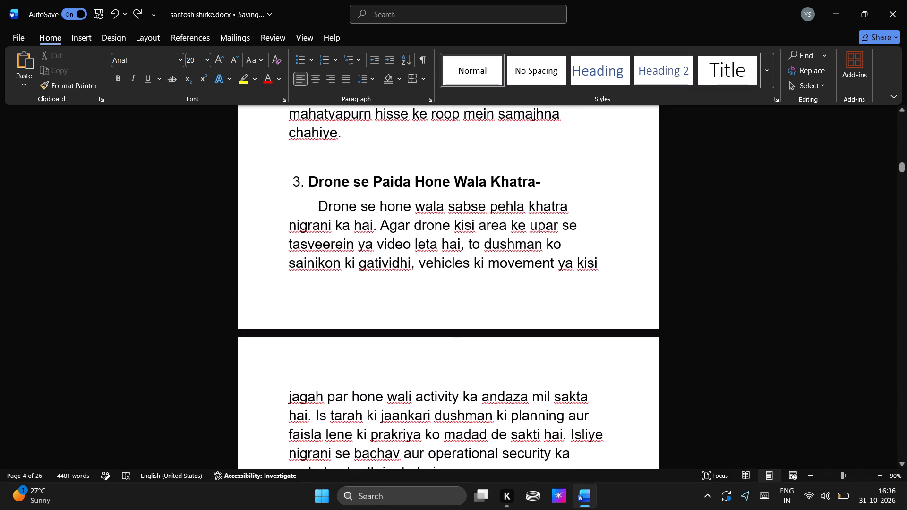
left_click(303, 185)
key("BackSpace")
key("BackSpace")
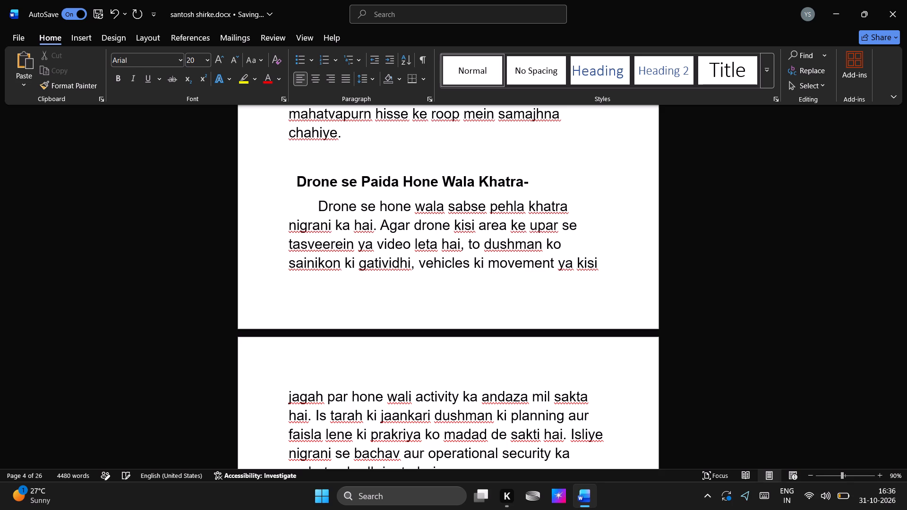
key("BackSpace")
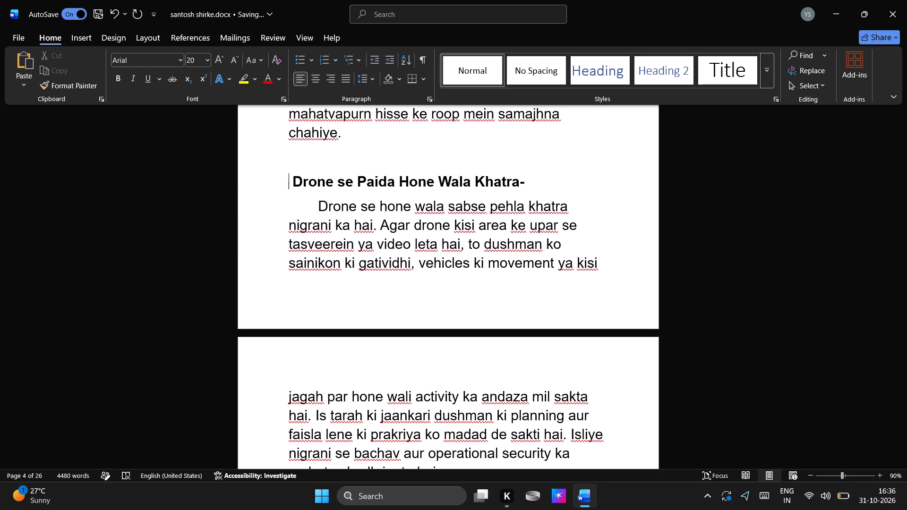
Insert two blank lines above the COUNTER-DRONE MEASURES title at the start of the essay.
key("Up")
key("Up")
key("Up")
key("Up")
key("Up")
key("Up")
key("Up")
key("Up")
key("Up")
key("Up")
key("Up")
key("Up")
key("Up")
key("Up")
key("Up")
key("Up")
key("Up")
key("Up")
key("Up")
key("Up")
key("Up")
key("Up")
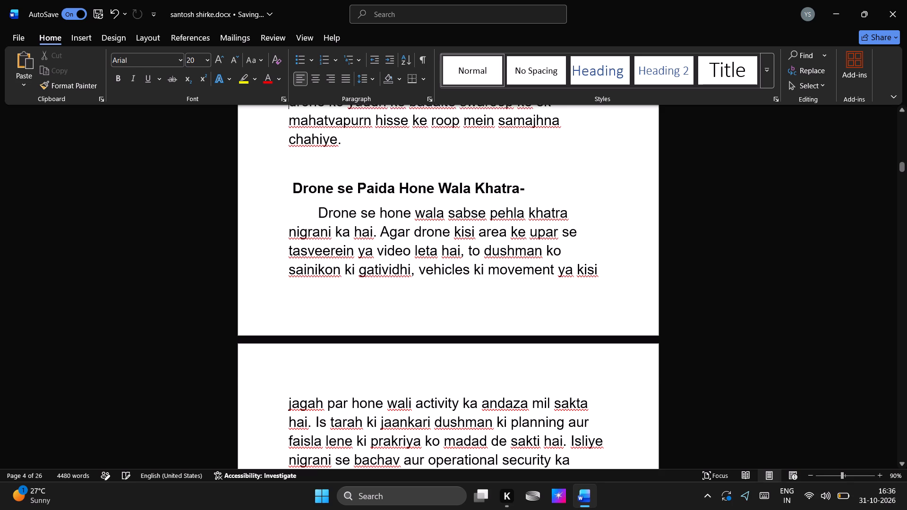
key("Up")
key("Up")
key("Up")
key("Up")
key("Up")
key("Up")
key("Up")
key("Up")
key("Up")
key("Up")
key("Up")
key("Up")
key("Up")
key("Up")
key("Up")
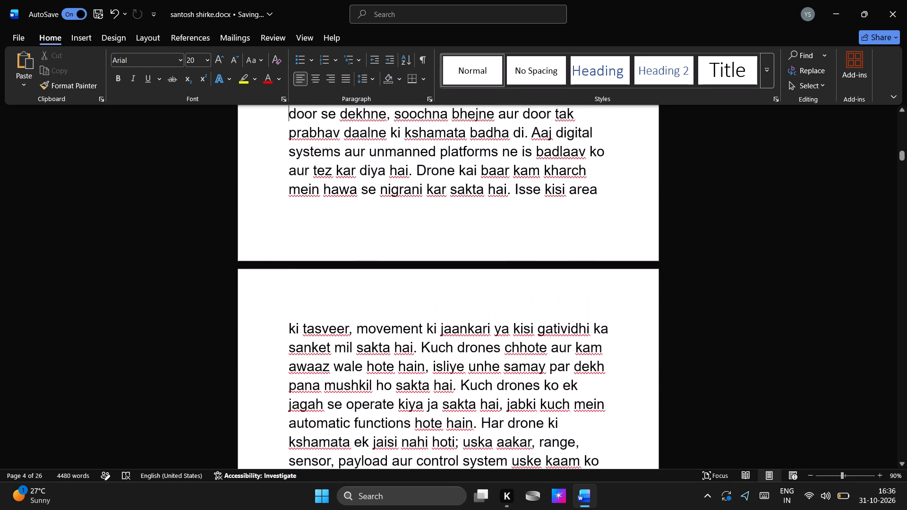
key("Up")
key("Up")
key("Up")
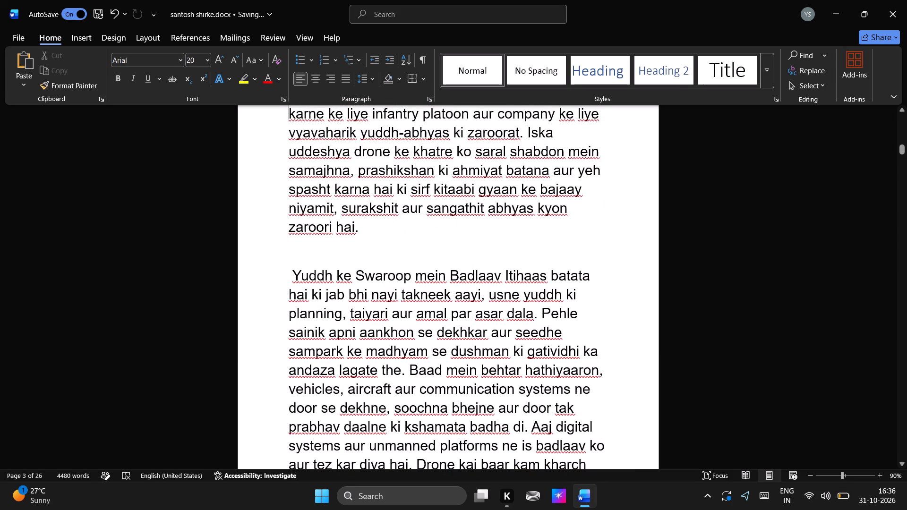
key("Up")
key("Up")
key("Up")
key("Up")
key("Up")
key("Up")
key("Up")
key("Up")
key("Up")
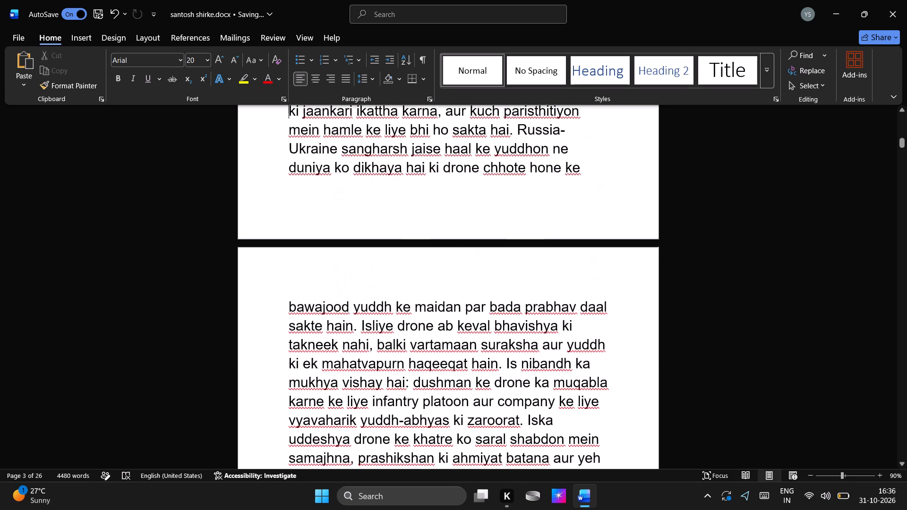
key("Up")
key("Up")
key("Up")
key("Up")
key("Up")
key("Up")
key("Up")
key("Up")
key("Up")
key("Up")
key("Up")
key("Up")
key("Up")
key("Up")
key("Up")
key("Up")
key("Up")
key("Up")
key("Up")
key("Up")
key("Up")
key("Up")
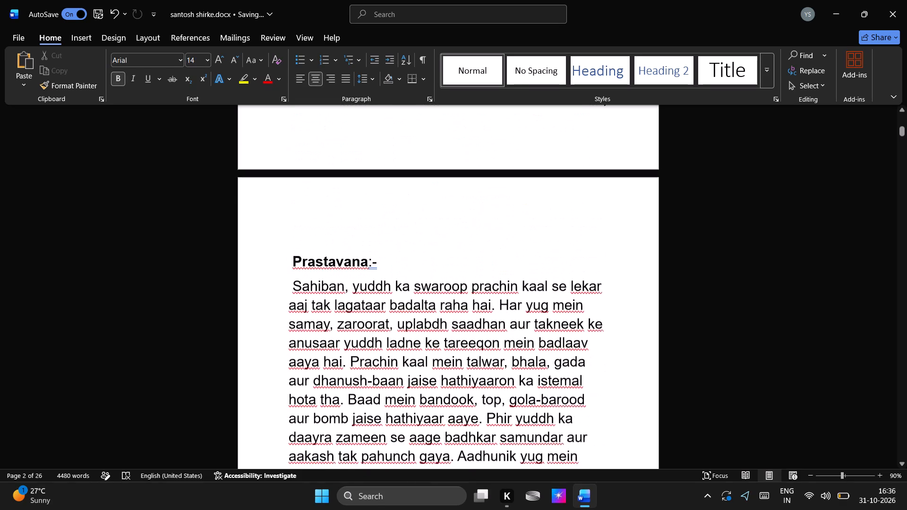
key("Up")
key("Up")
key("Up")
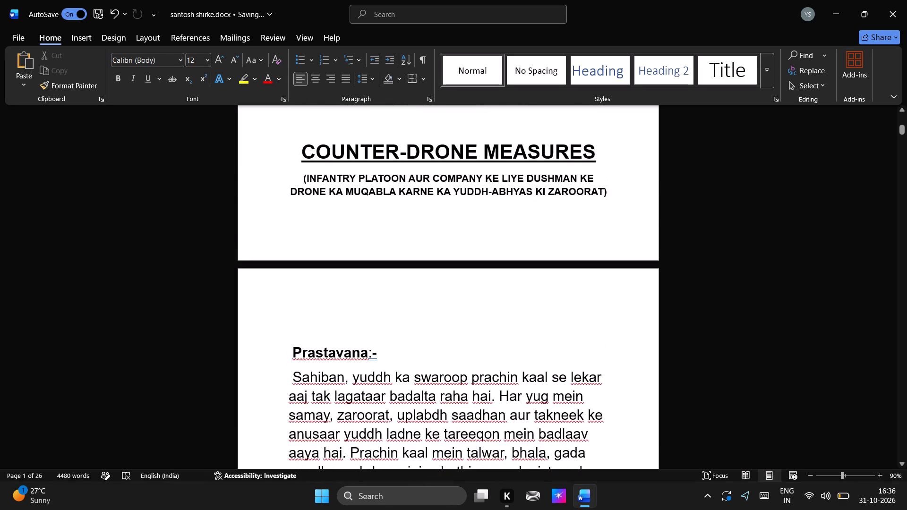
left_click(299, 150)
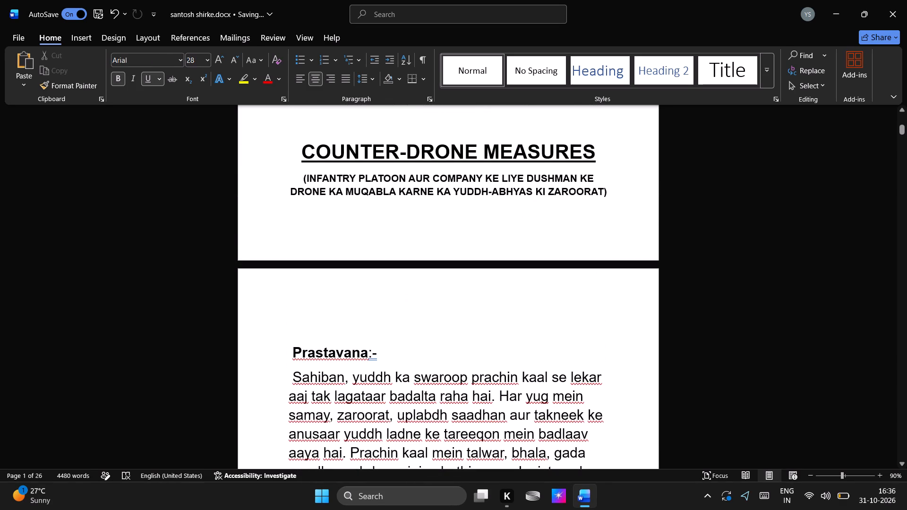
key("Return")
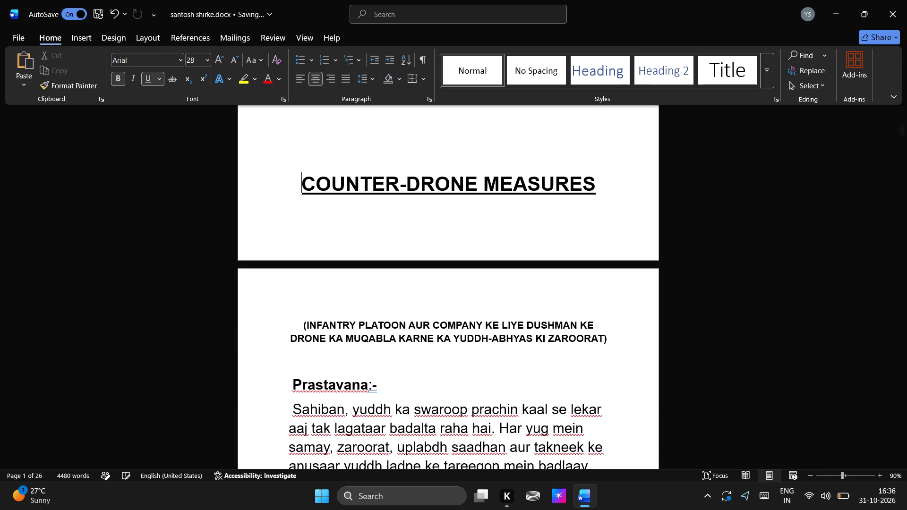
key("Return")
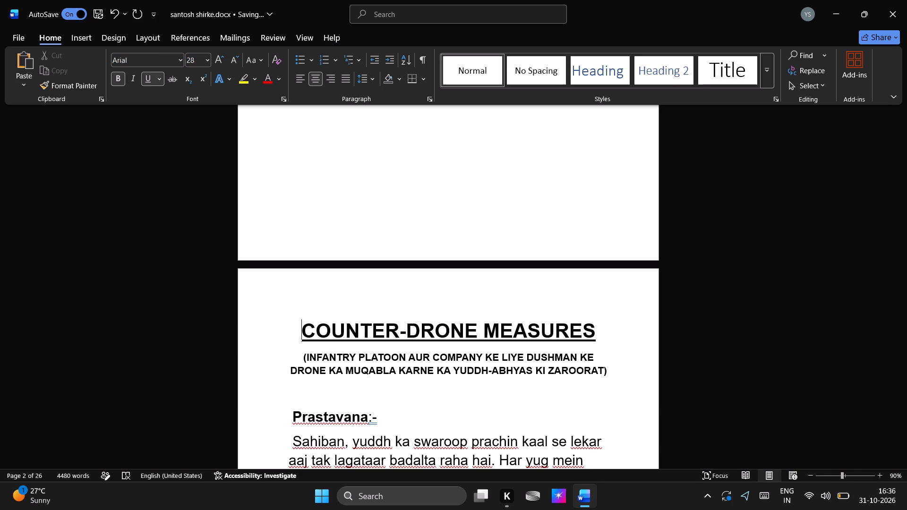
Save the essay document.
key("ctrl+s")
key("ctrl+s")
left_click(0, 8)
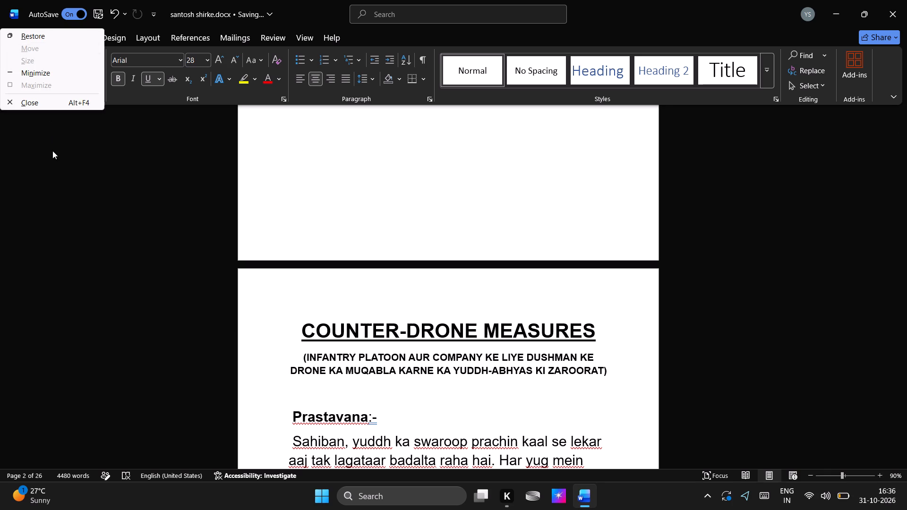
left_click(52, 151)
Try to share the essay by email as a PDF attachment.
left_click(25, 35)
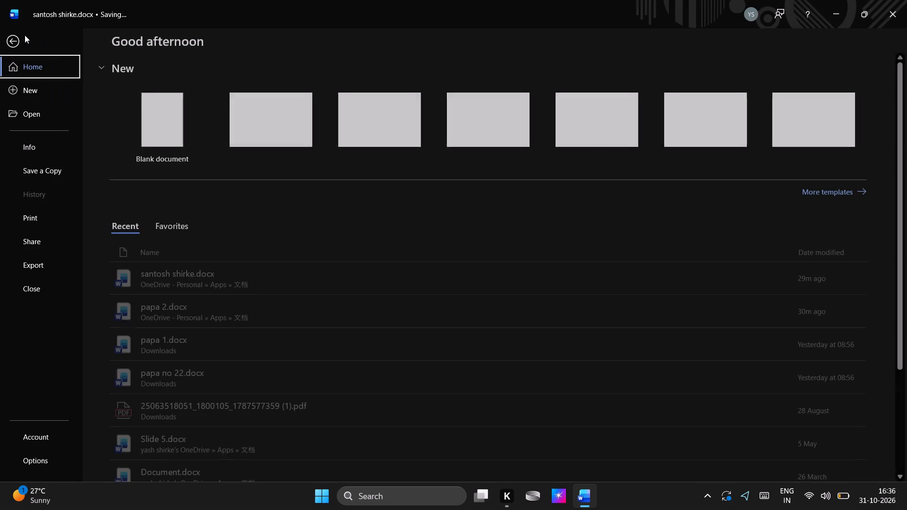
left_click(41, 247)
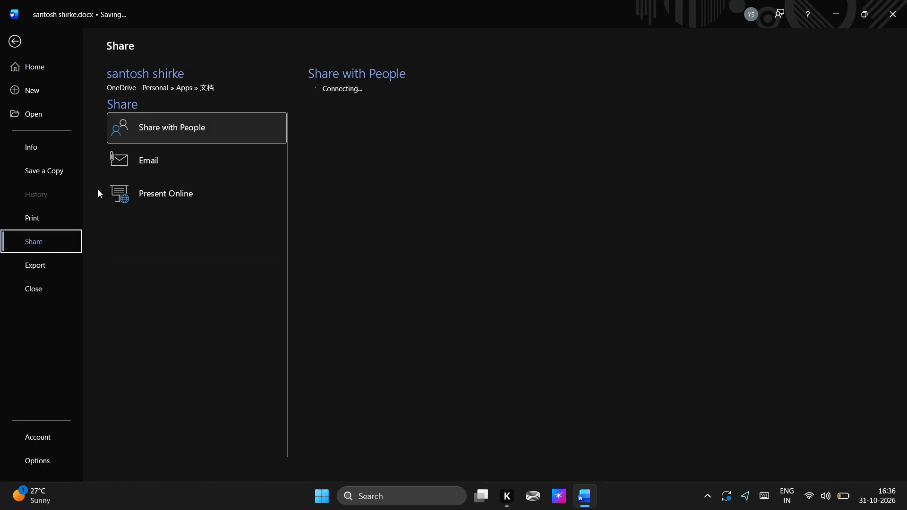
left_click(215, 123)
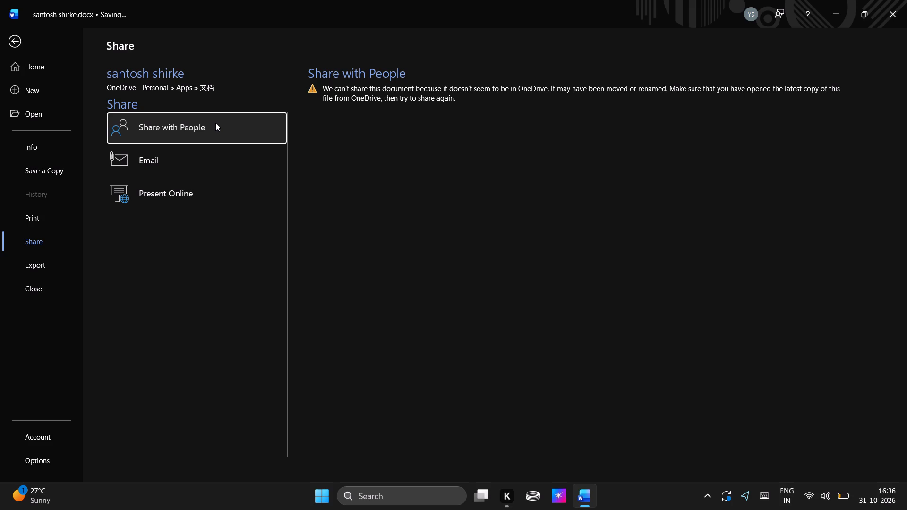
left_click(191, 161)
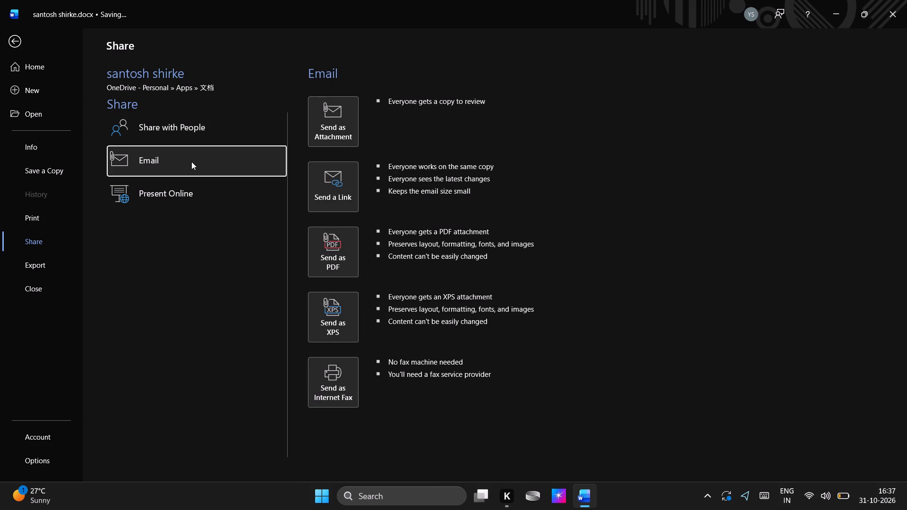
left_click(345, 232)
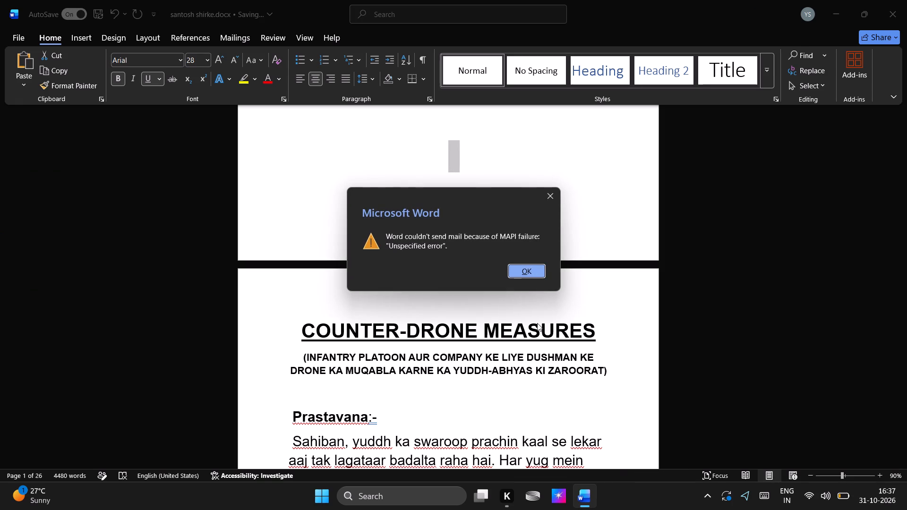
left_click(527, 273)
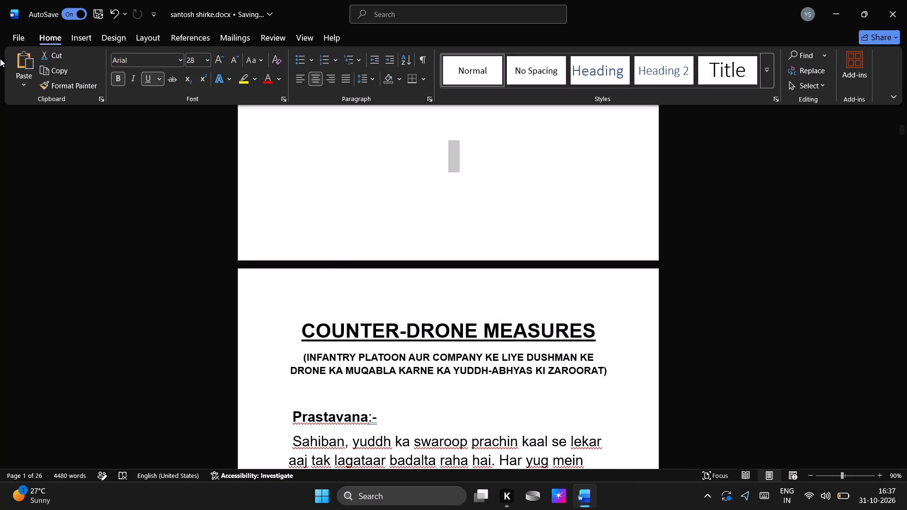
Export the essay as a PDF with the file name NbSub followed by the person's full name.
left_click(6, 38)
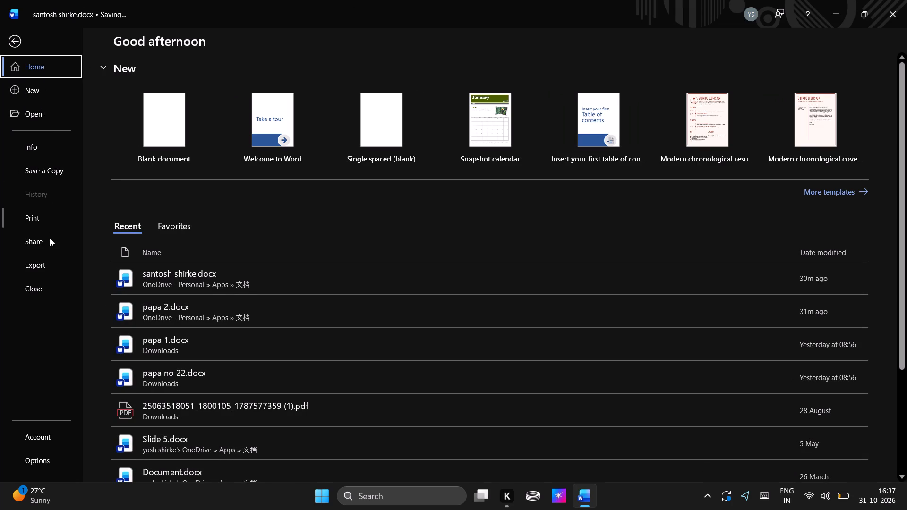
left_click(48, 220)
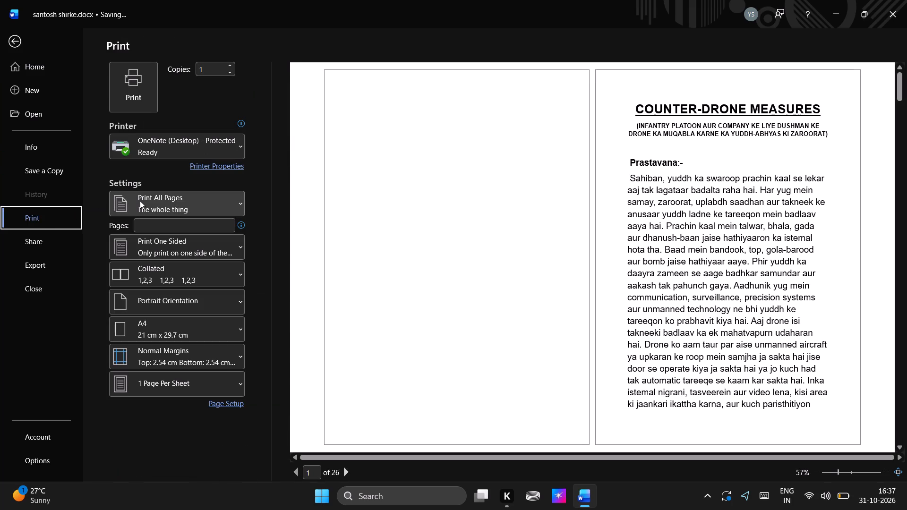
left_click(17, 327)
left_click(36, 243)
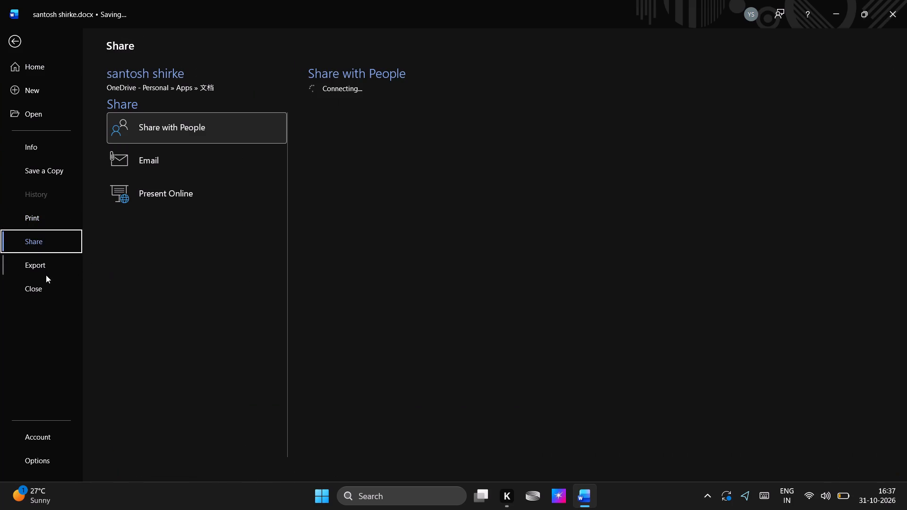
left_click(48, 269)
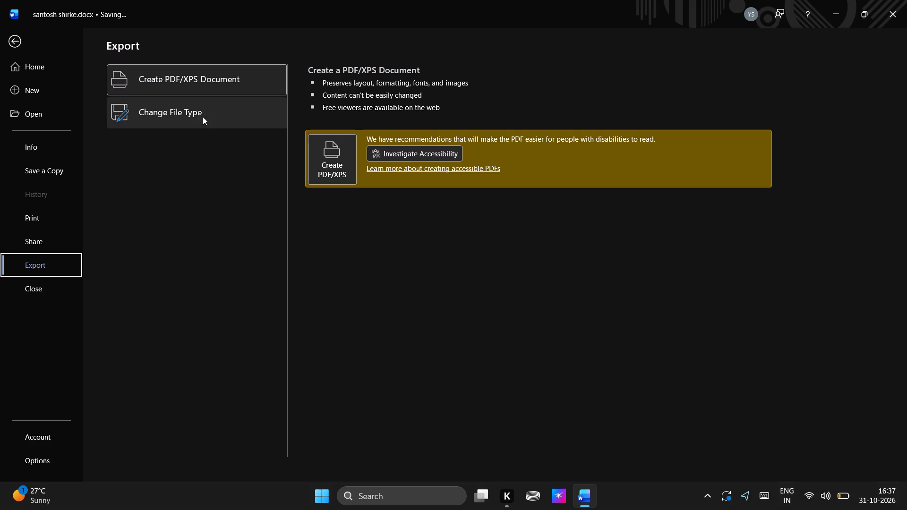
left_click(334, 175)
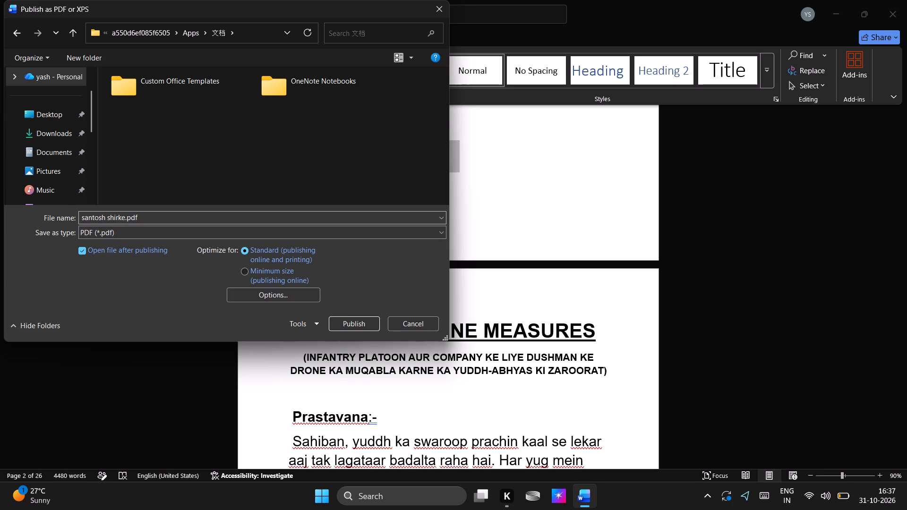
left_click(81, 217)
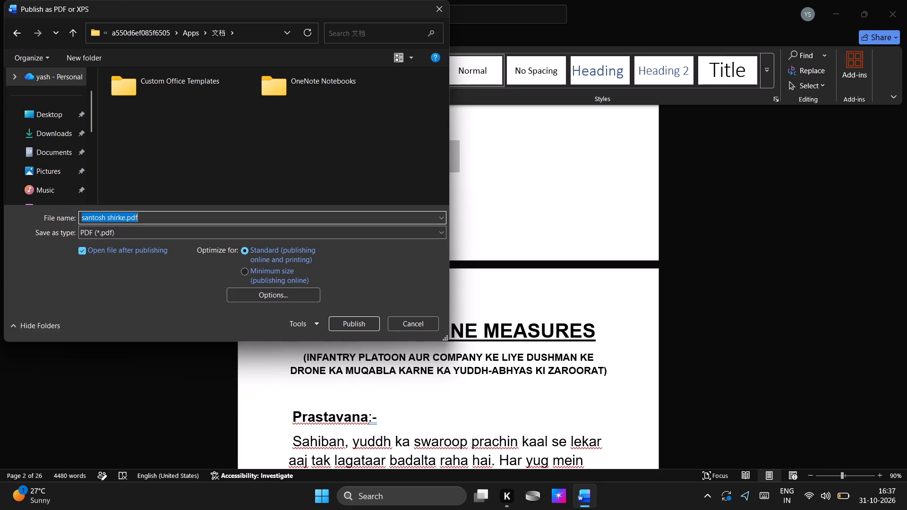
key("BackSpace")
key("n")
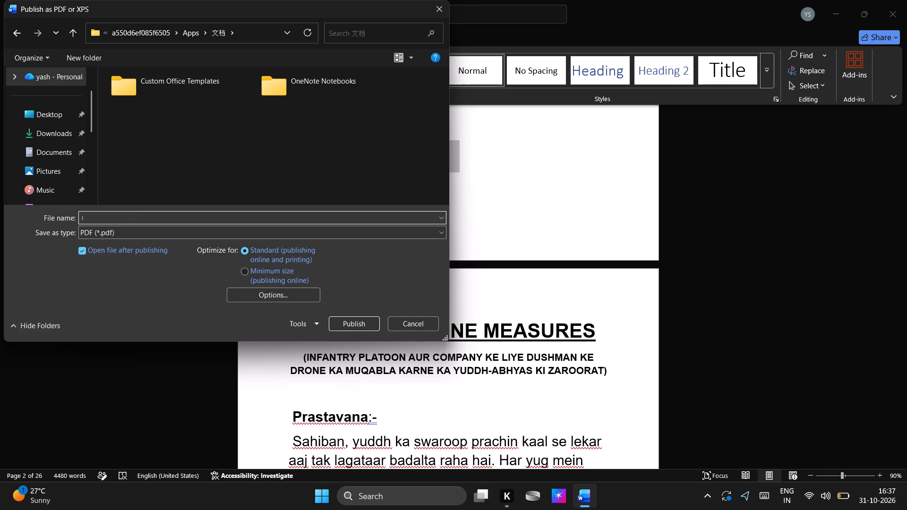
key("BackSpace")
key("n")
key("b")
key("BackSpace")
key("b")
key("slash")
key("BackSpace")
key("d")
key("BackSpace")
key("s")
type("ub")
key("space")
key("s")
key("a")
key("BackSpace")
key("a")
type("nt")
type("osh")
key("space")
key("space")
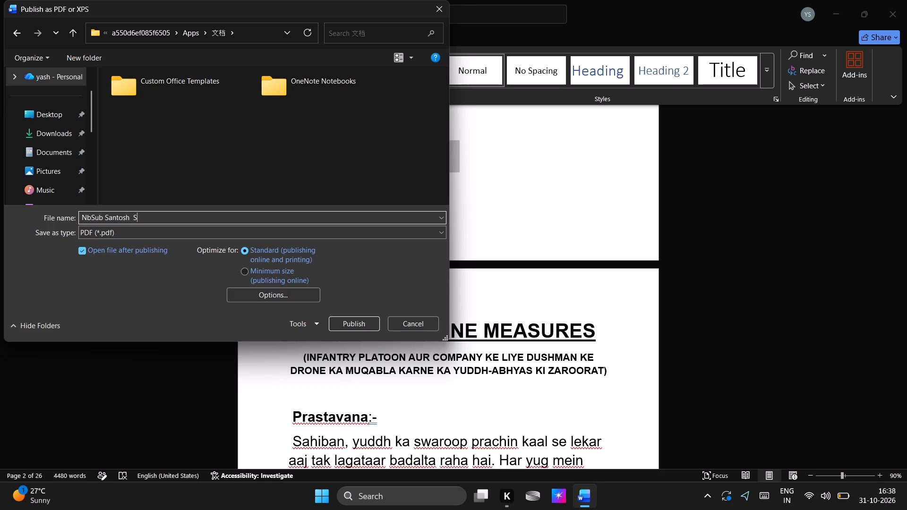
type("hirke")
left_click(355, 323)
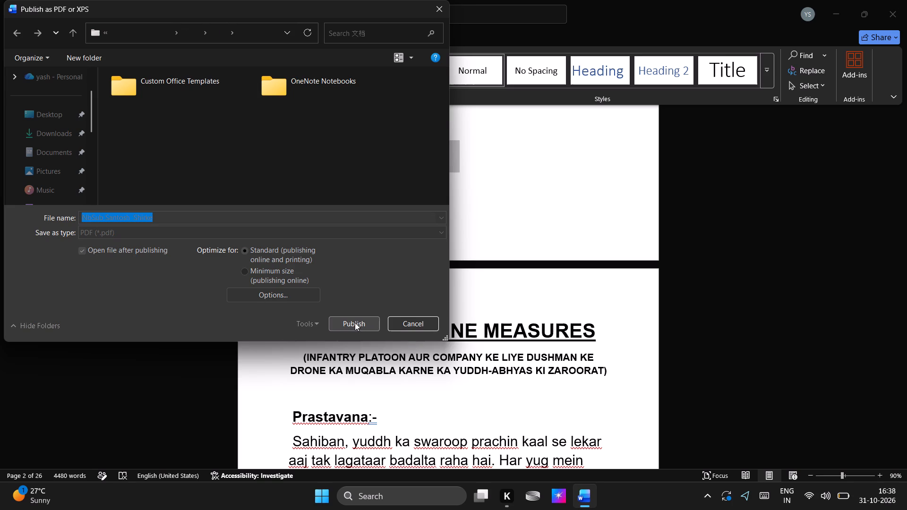
left_click(355, 323)
left_click(355, 323)
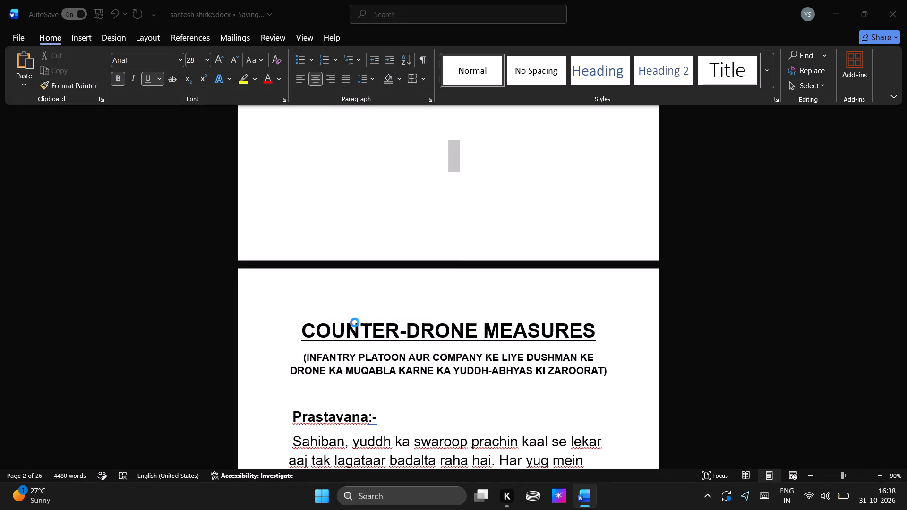
Open the Windows search.
left_click(378, 493)
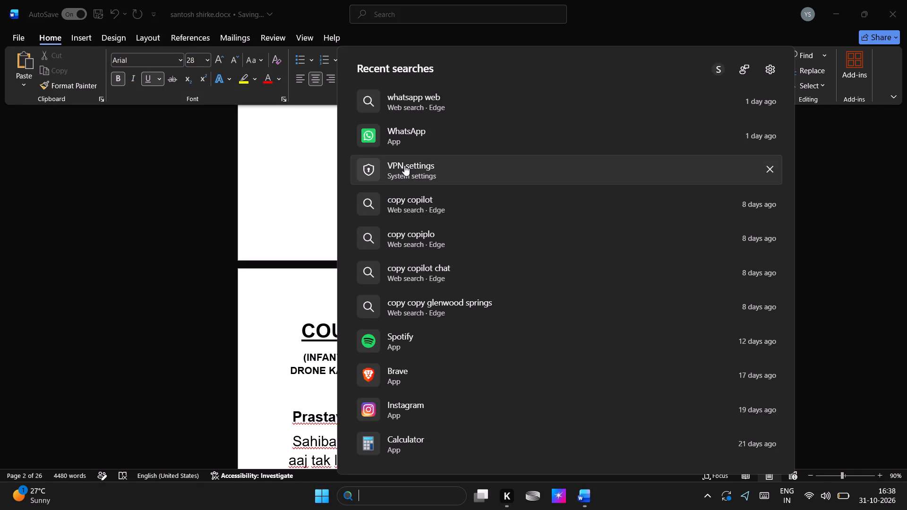
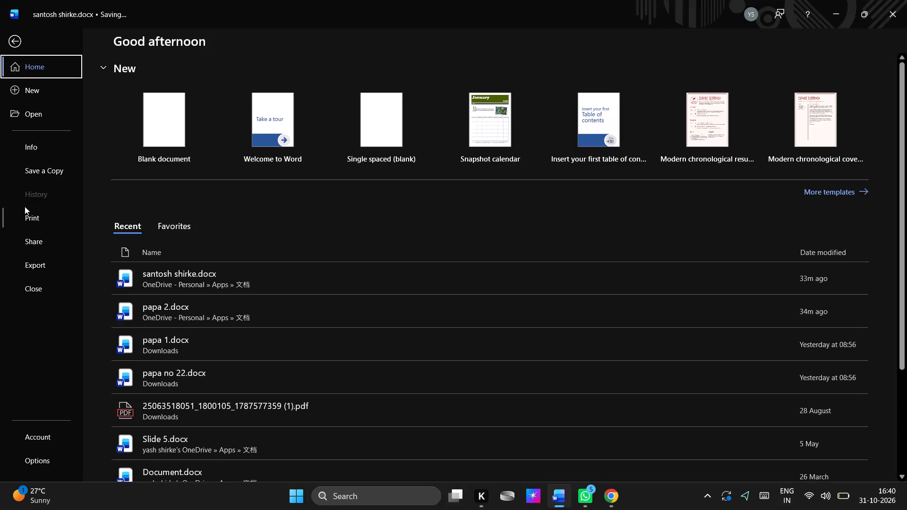
Check the document's options for sharing with people and presenting online.
left_click(29, 246)
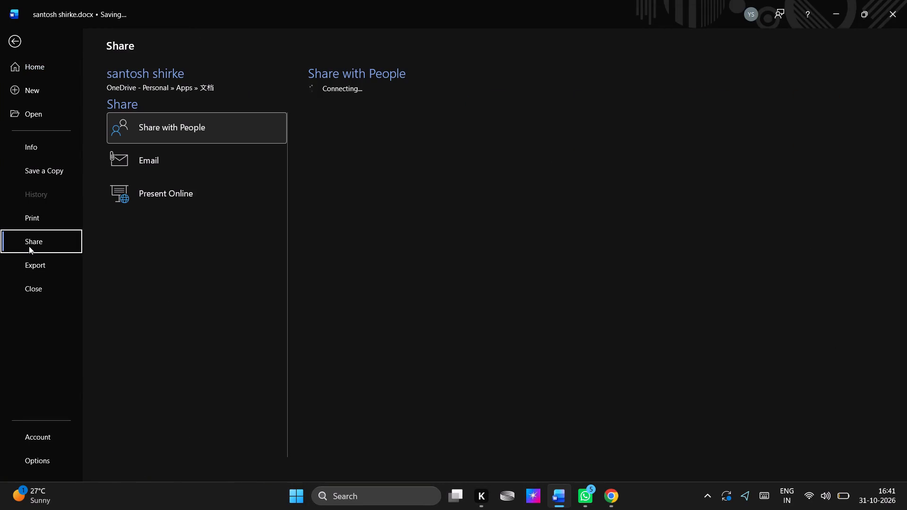
left_click(143, 129)
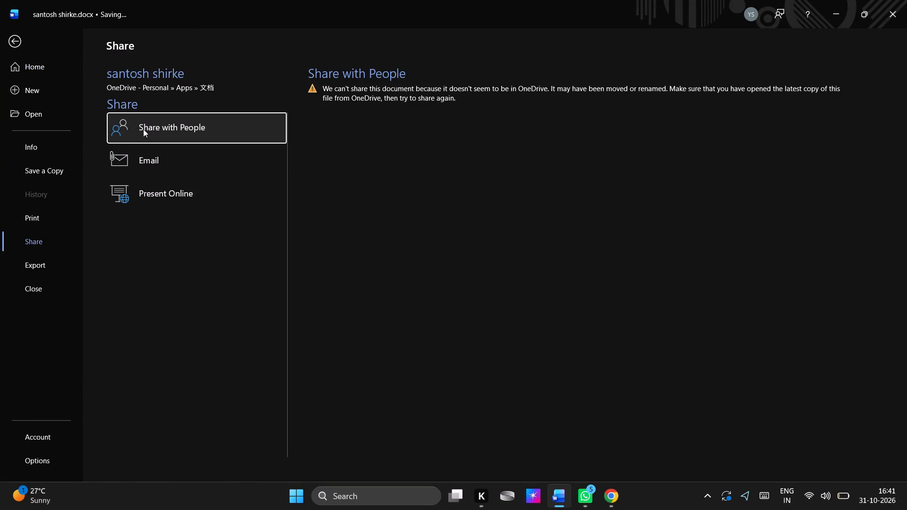
left_click(170, 193)
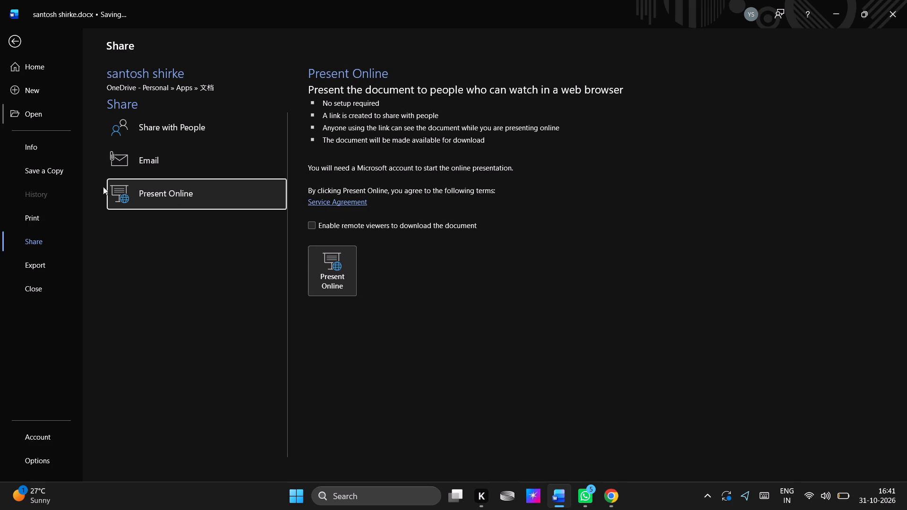
Set up another PDF export of the essay, opening the suggested file name for editing at its beginning.
left_click(46, 261)
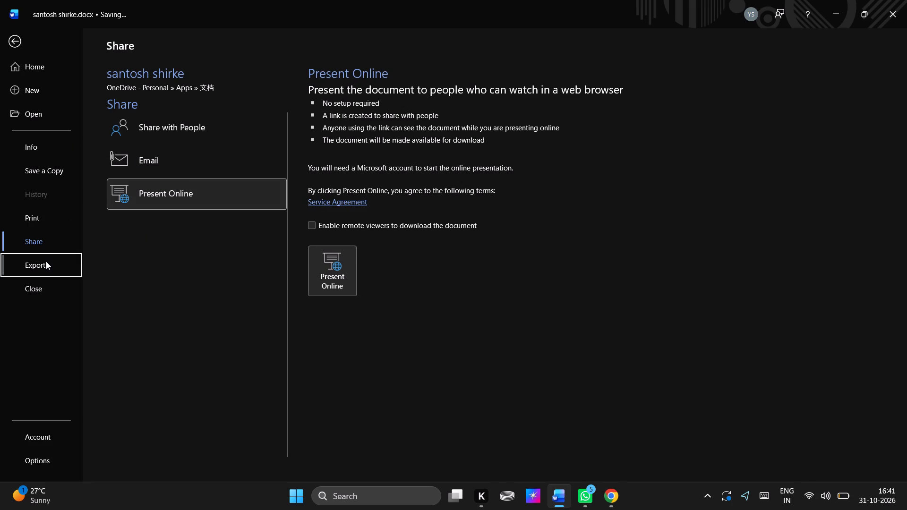
left_click(176, 115)
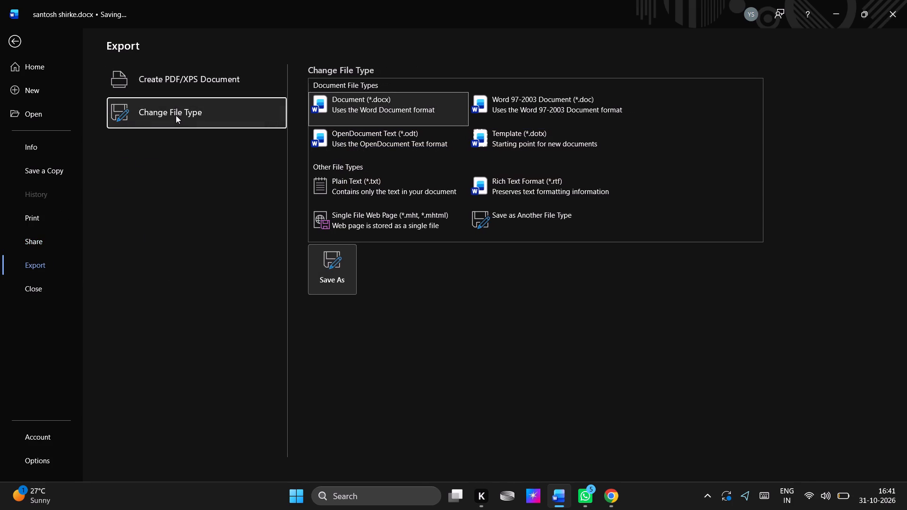
left_click(182, 83)
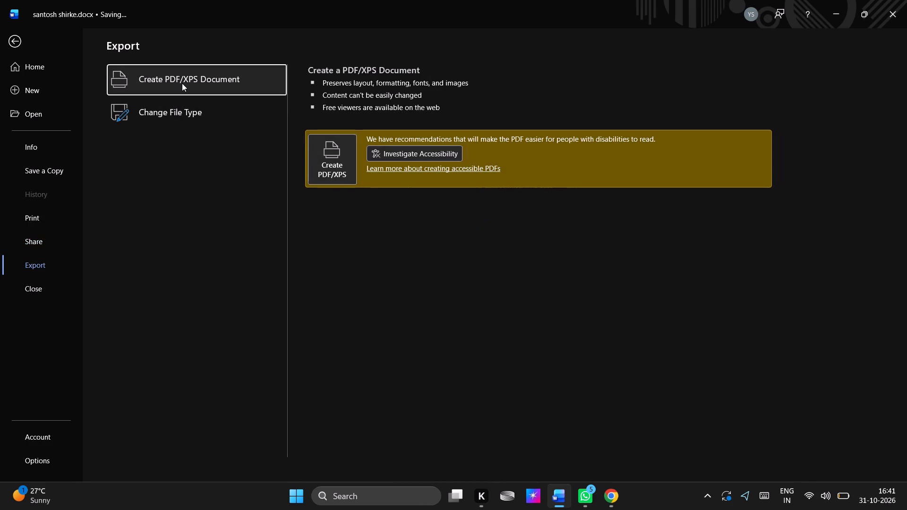
left_click(340, 171)
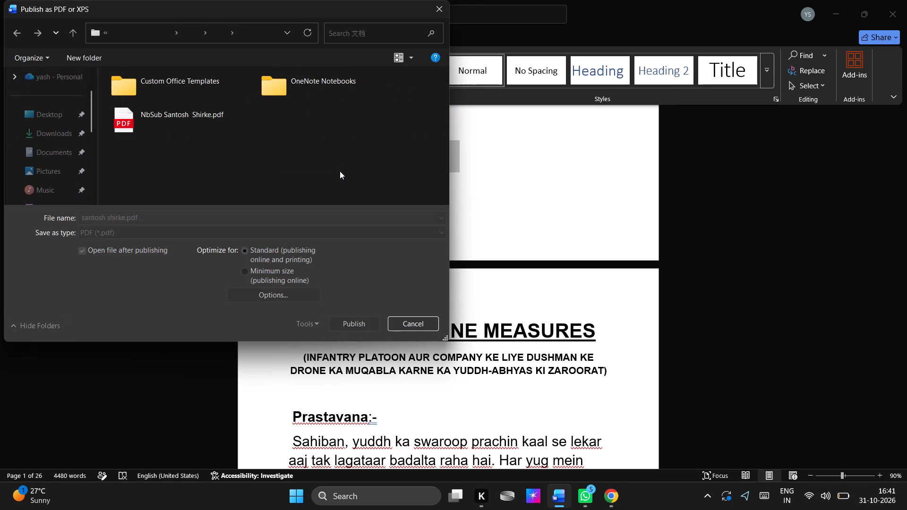
left_click(114, 217)
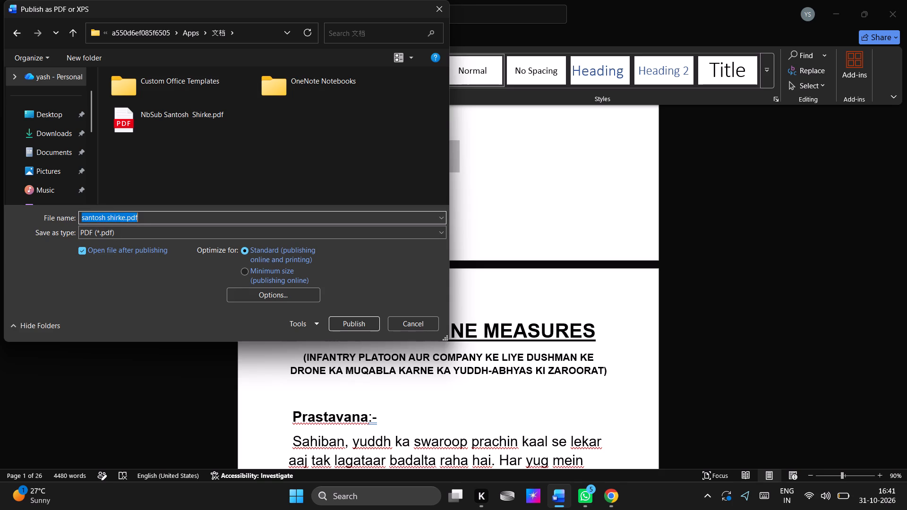
left_click(114, 217)
key("Left")
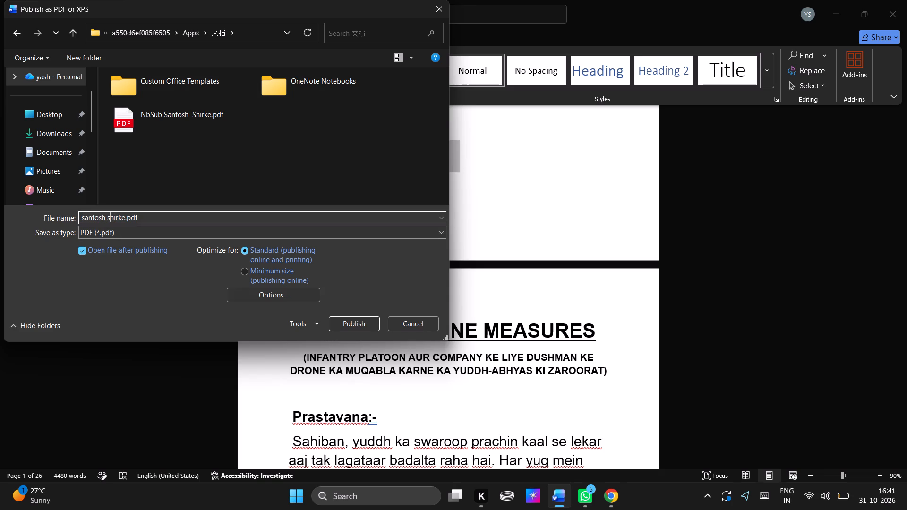
key("Left")
key("Left")
key("Left")
key("Left")
key("Left")
key("Left")
key("Left")
key("Left")
key("Left")
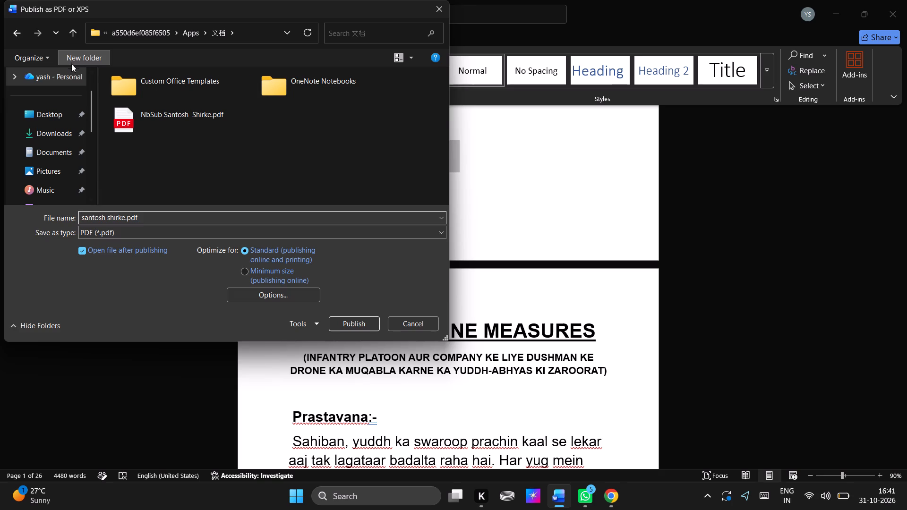
left_click(92, 100)
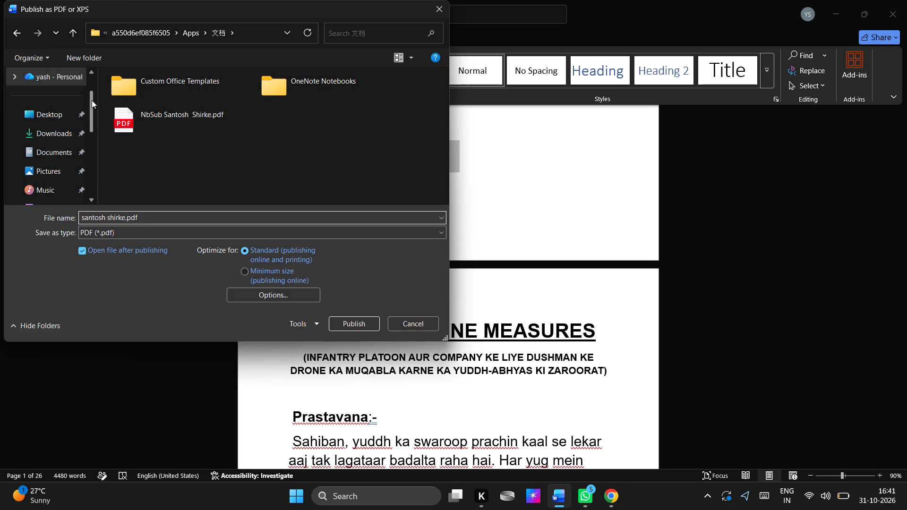
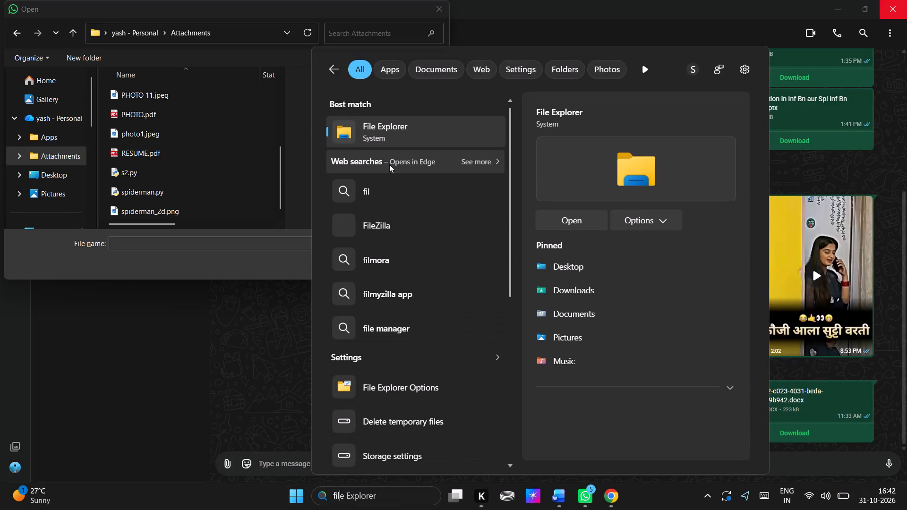
Open File Explorer and search Home for files matching "nb".
left_click(392, 143)
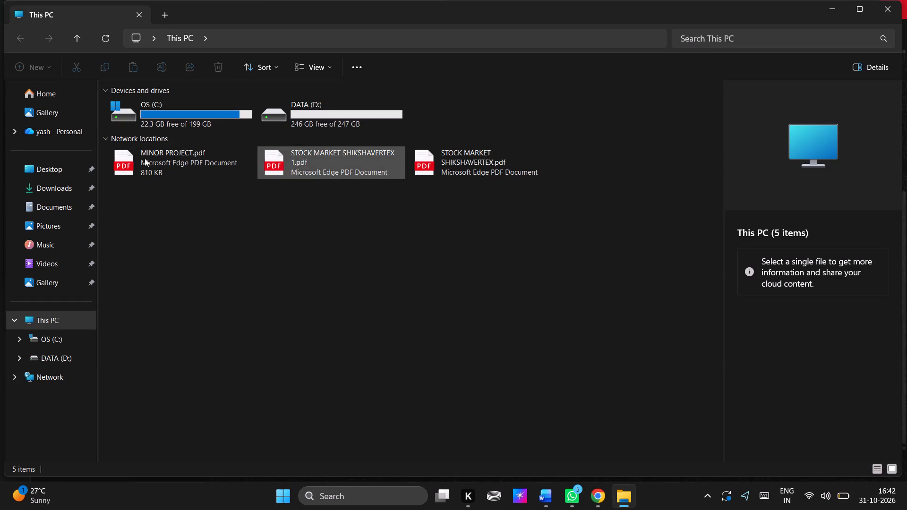
left_click(752, 39)
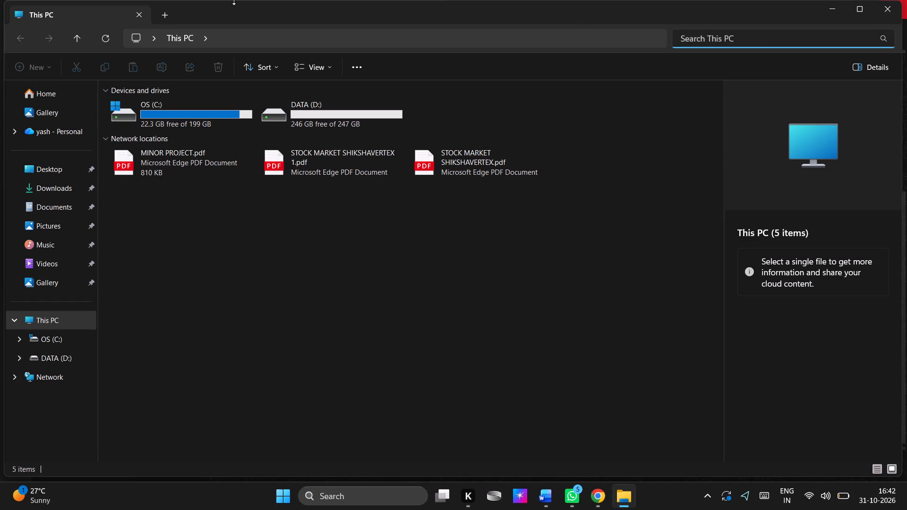
left_click(83, 88)
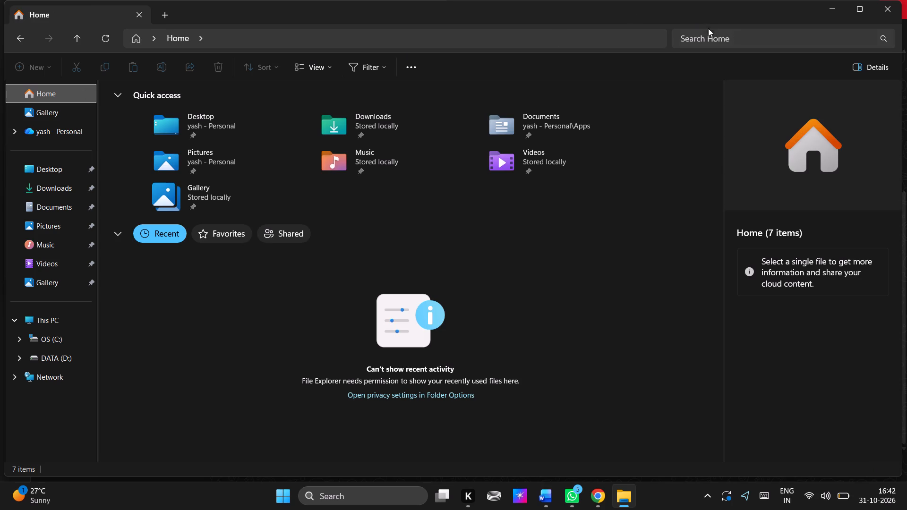
left_click(709, 37)
type("nb")
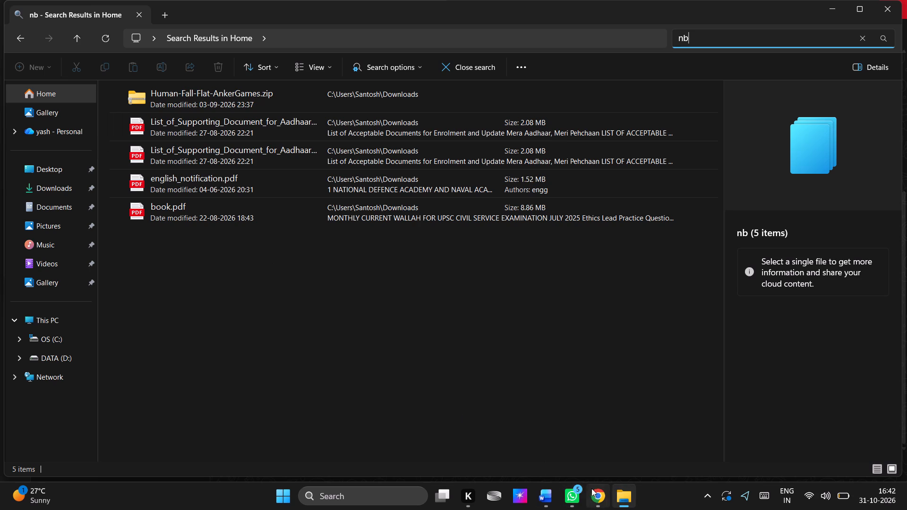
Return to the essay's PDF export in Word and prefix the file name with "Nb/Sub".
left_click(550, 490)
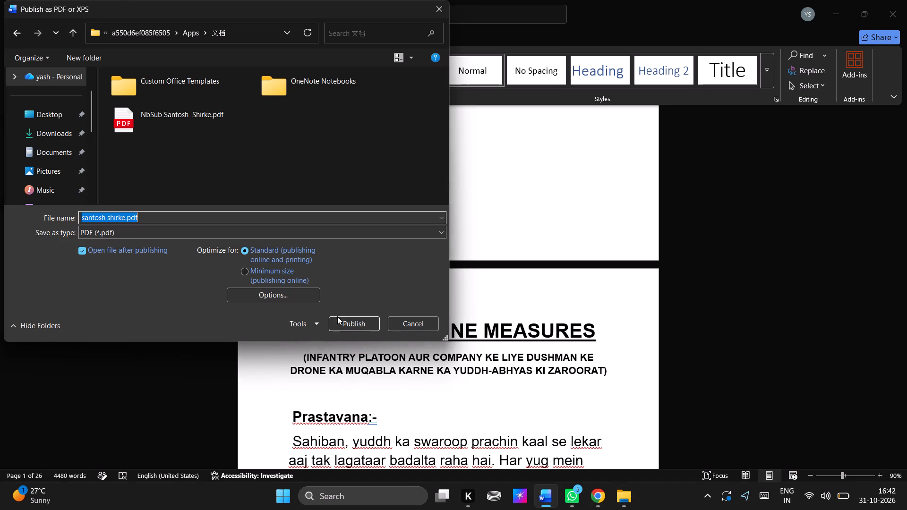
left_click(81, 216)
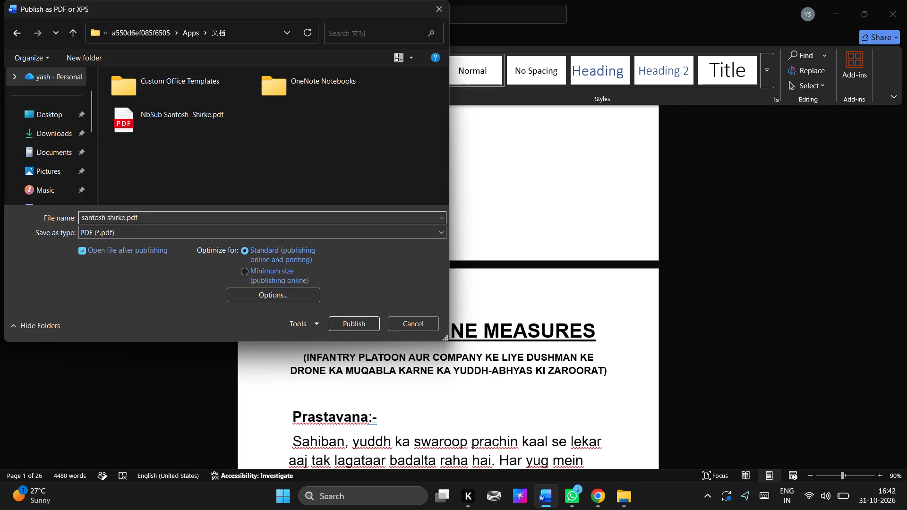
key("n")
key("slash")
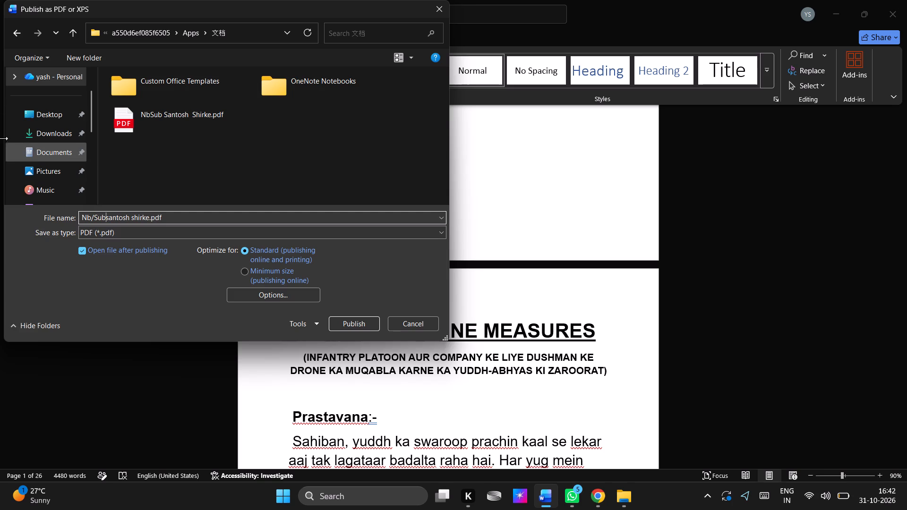
Set the PDF export's destination to the Downloads folder and try to publish it.
left_click(54, 127)
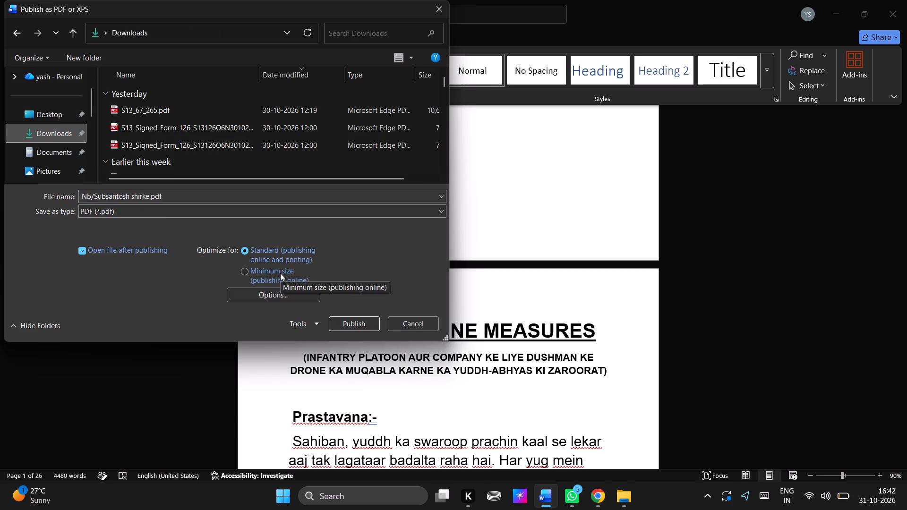
left_click(351, 323)
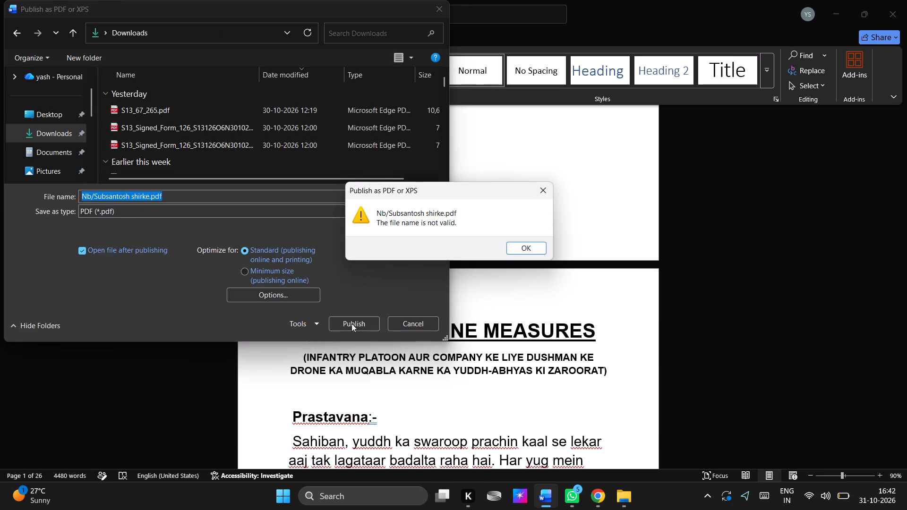
left_click(102, 193)
left_click(537, 247)
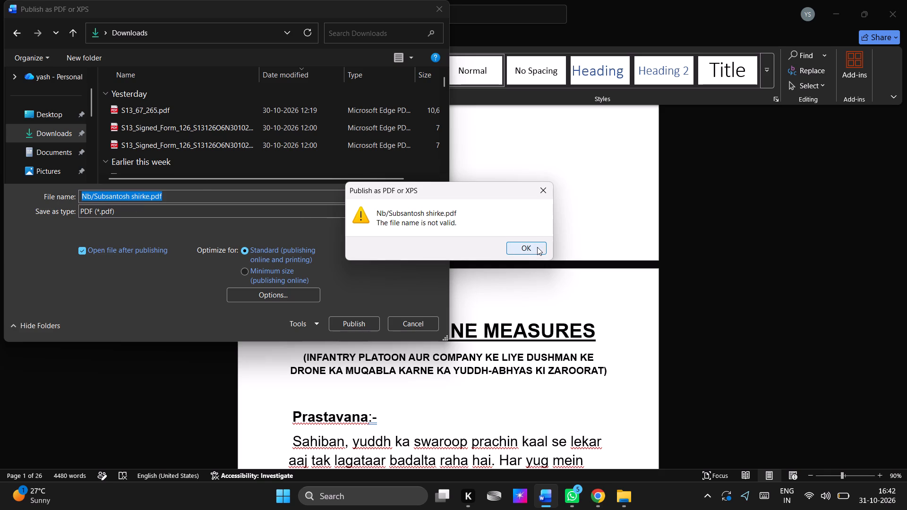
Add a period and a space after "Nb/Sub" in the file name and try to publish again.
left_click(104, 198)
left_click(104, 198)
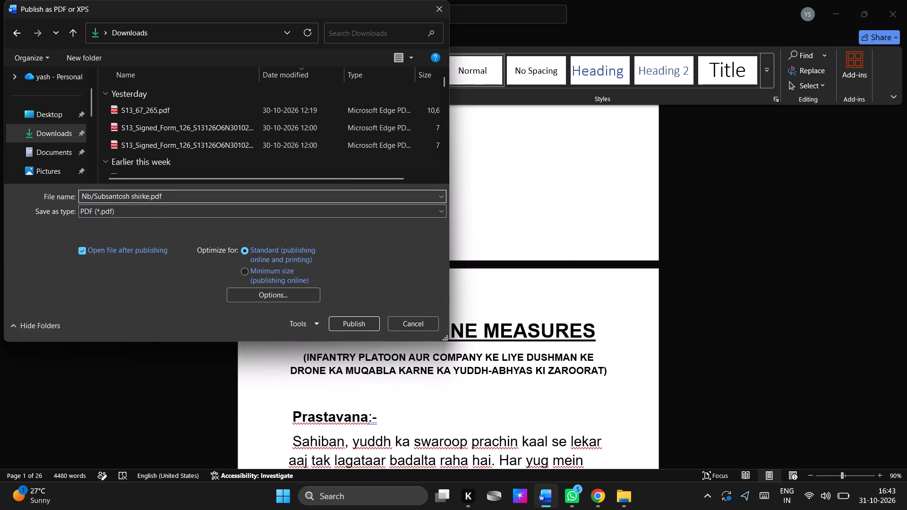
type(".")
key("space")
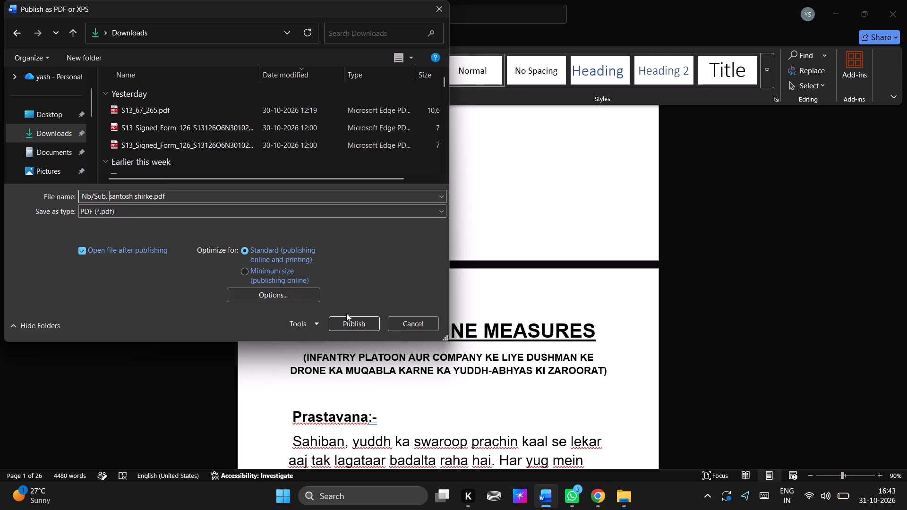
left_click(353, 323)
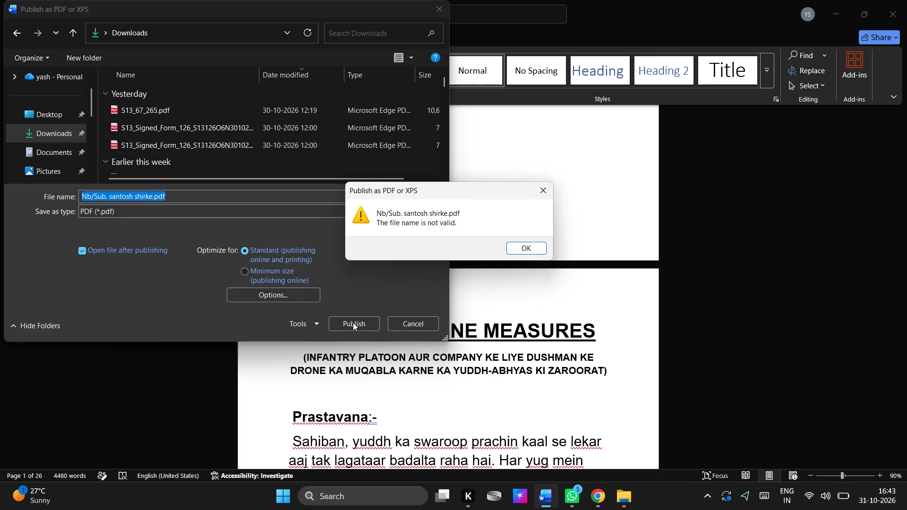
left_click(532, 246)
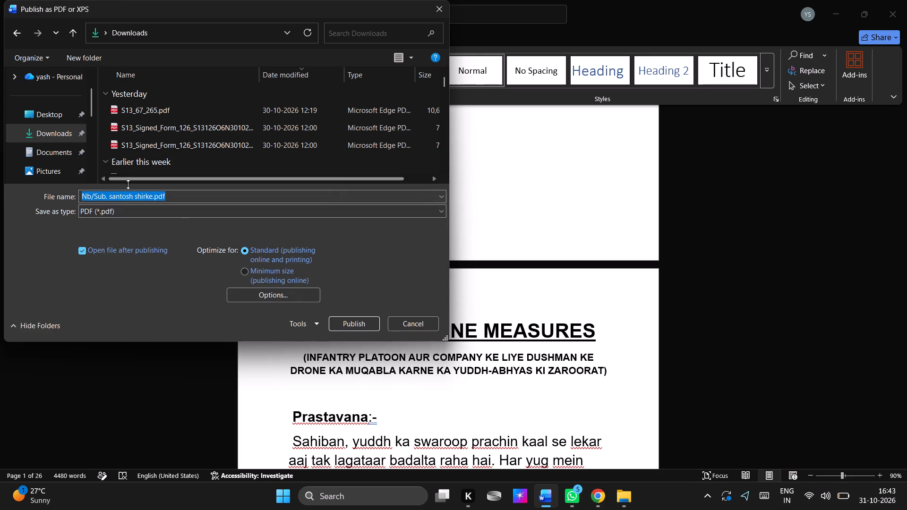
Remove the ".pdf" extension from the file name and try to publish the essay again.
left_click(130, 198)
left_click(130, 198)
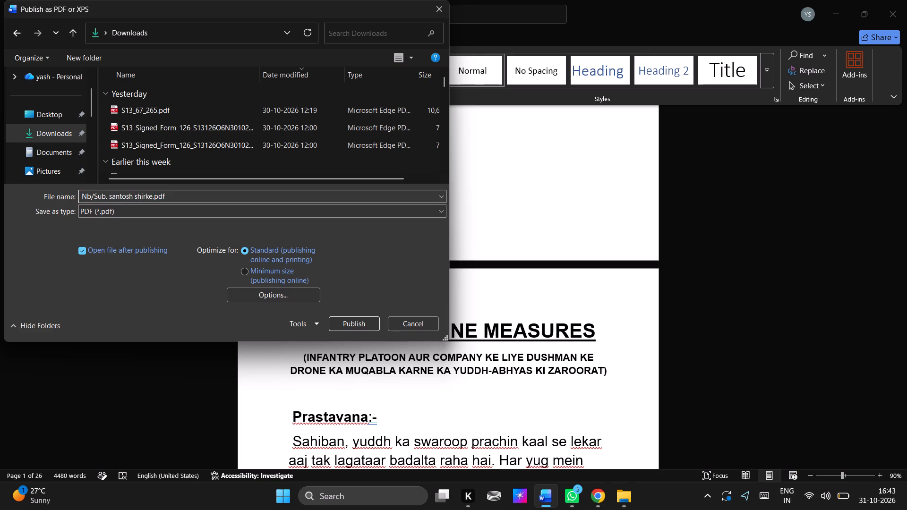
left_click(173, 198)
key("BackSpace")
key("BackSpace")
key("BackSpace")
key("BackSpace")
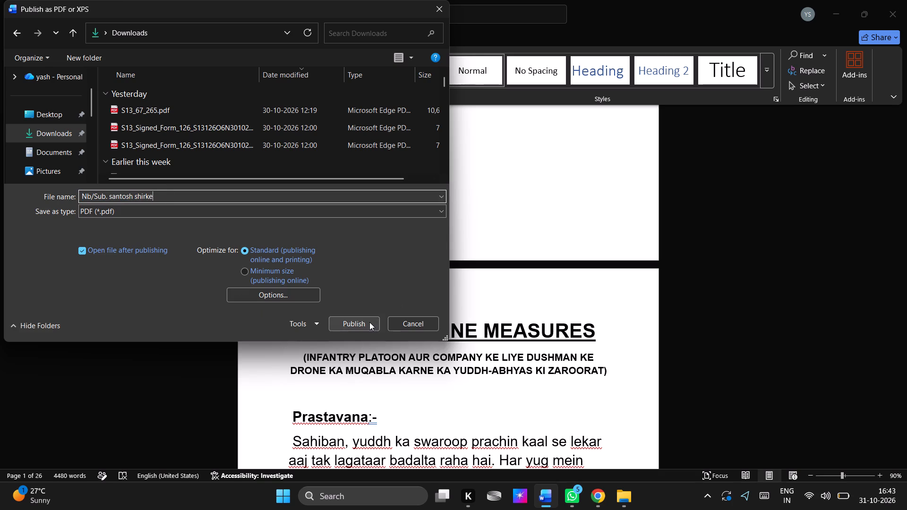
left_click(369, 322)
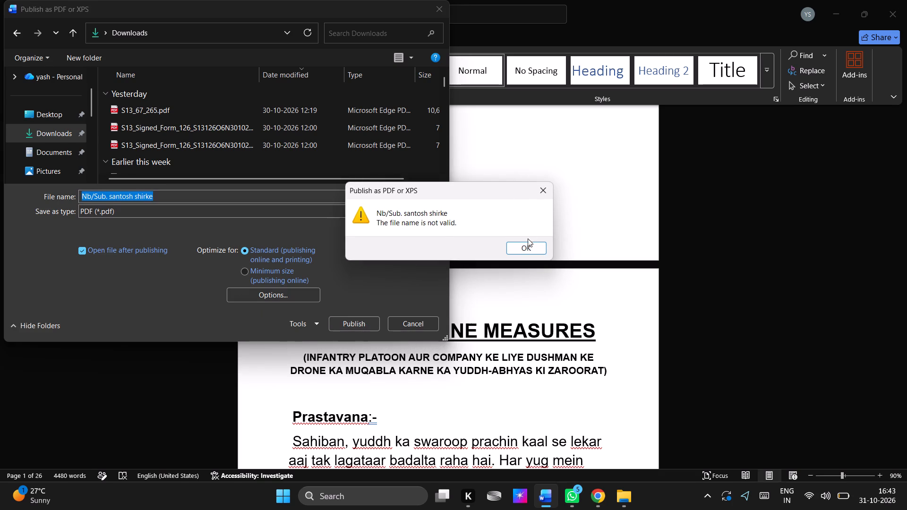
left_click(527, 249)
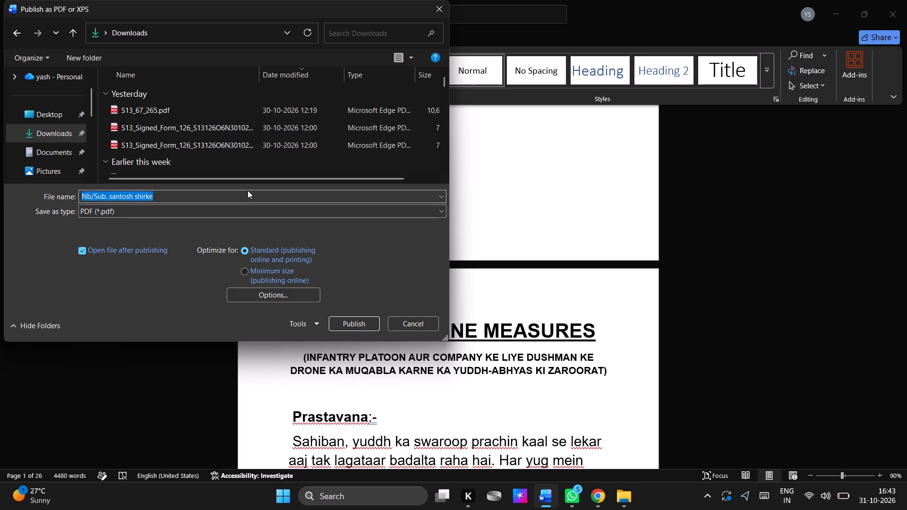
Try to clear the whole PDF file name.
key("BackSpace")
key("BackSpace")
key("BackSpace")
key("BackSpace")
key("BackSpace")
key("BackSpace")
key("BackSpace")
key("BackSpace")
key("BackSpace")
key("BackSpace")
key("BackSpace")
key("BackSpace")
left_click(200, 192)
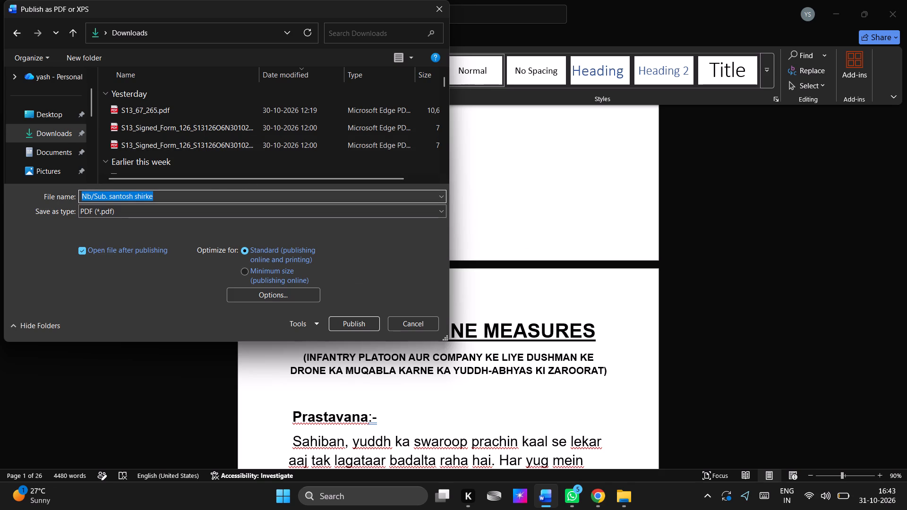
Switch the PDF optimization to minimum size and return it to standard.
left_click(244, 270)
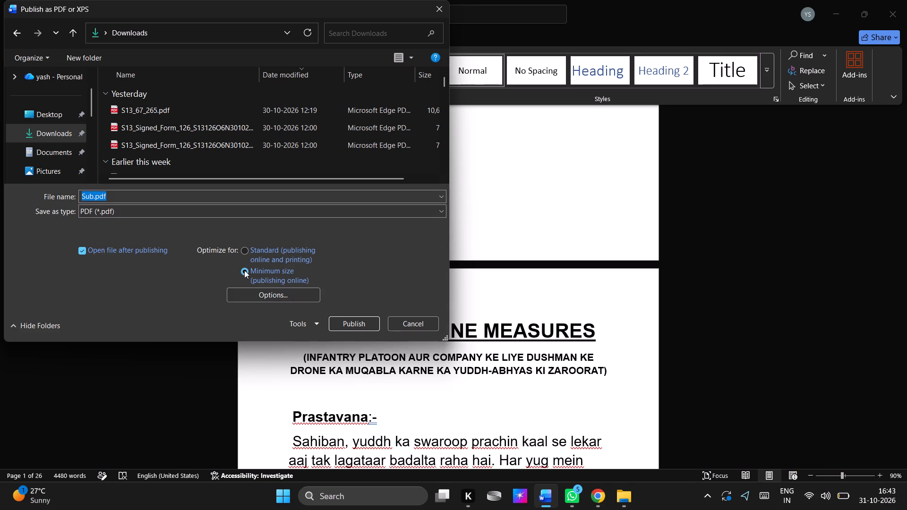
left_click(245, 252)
Open the PDF file name for editing right after "Sub".
left_click(93, 196)
left_click(93, 196)
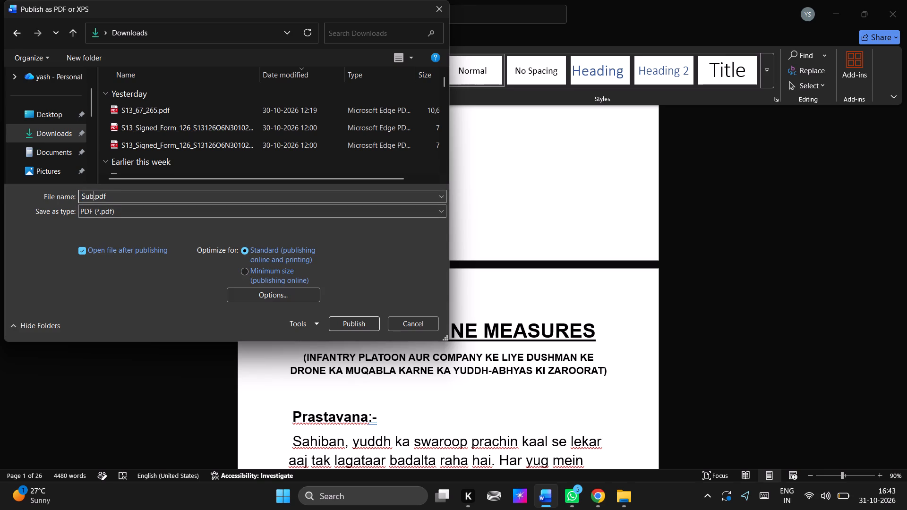
Complete the PDF file name by adding the person's name after "Sub", before the ".pdf" extension.
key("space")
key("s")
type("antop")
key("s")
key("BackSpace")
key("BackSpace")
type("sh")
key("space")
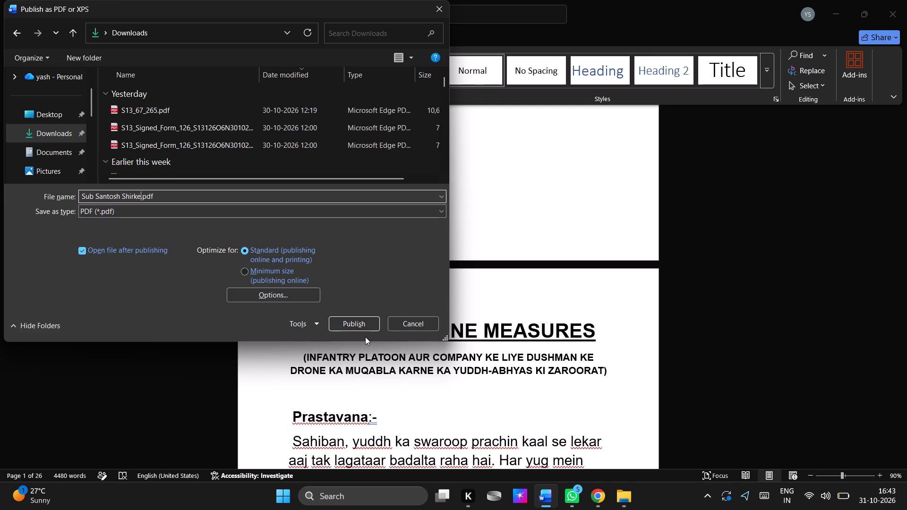
Prefix the PDF file name with "Nb" directly before "Sub" and publish the essay to the Downloads folder.
left_click(80, 195)
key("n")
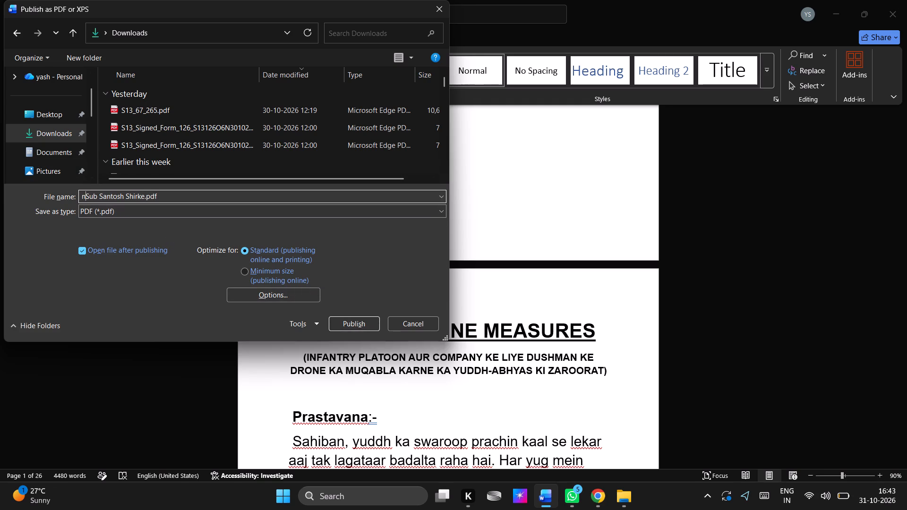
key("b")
left_click(359, 325)
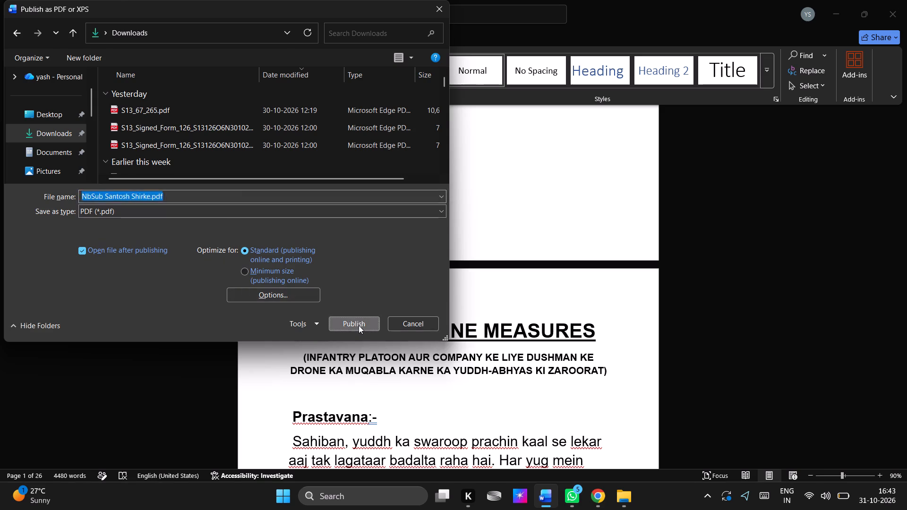